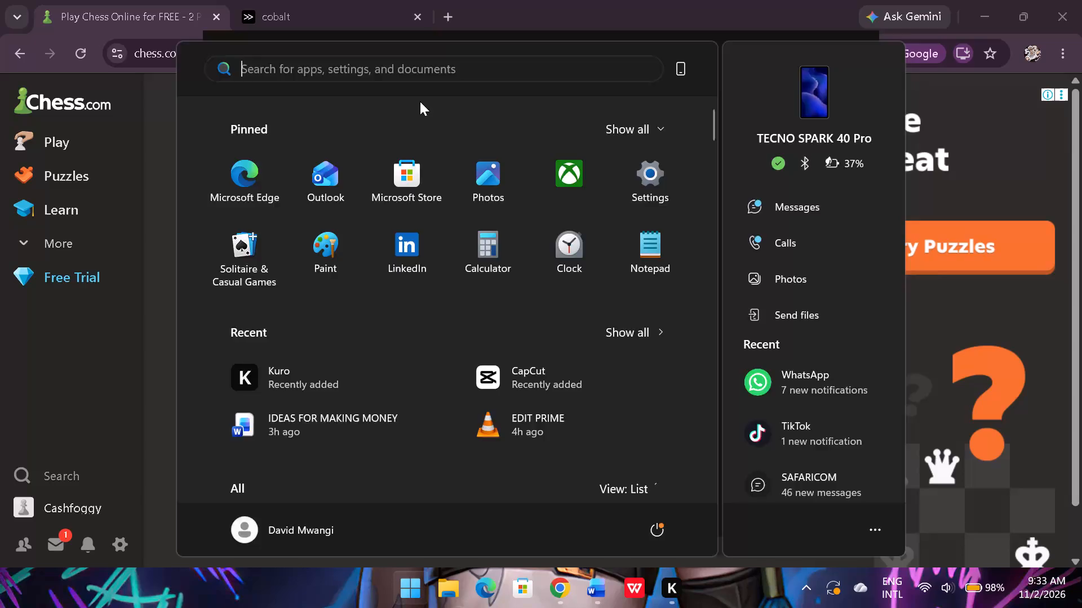
# Open Excel and create a blank workbook in a maximized window.
pyautogui.write('xc')
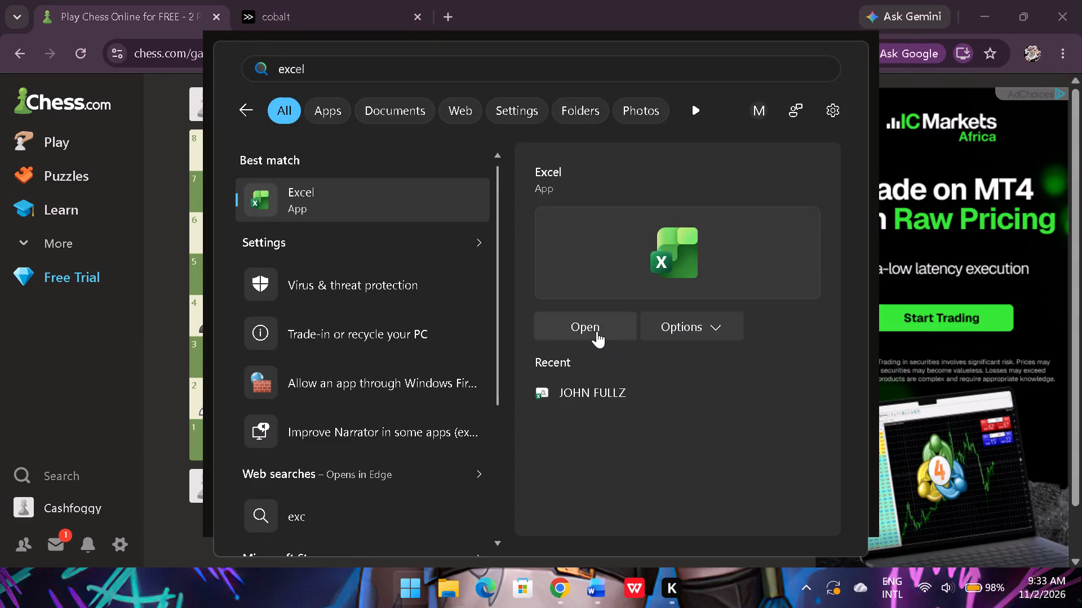
pyautogui.click(597, 331)
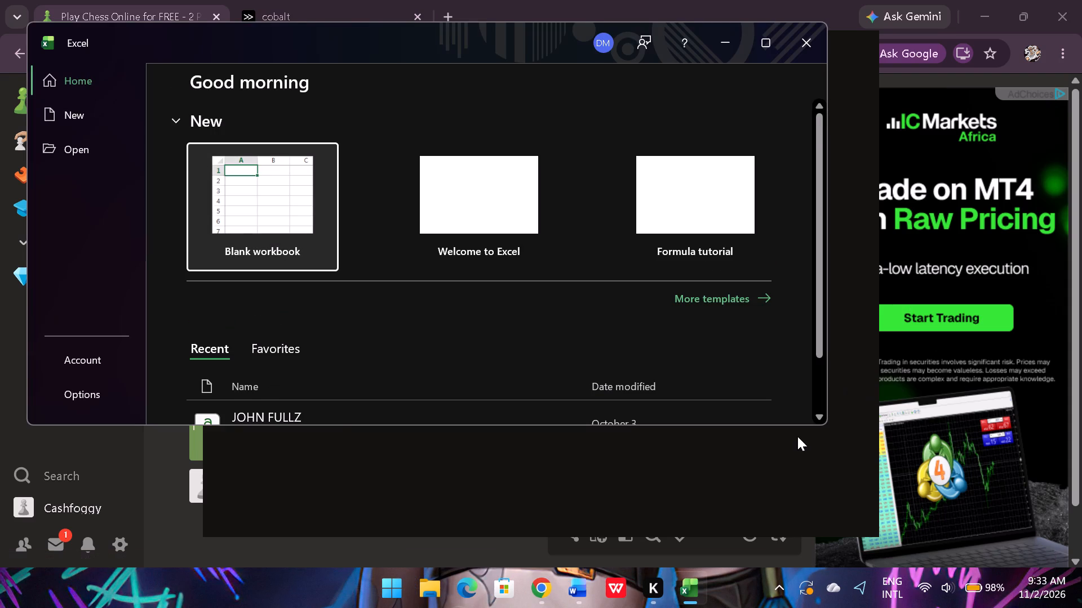
pyautogui.click(269, 254)
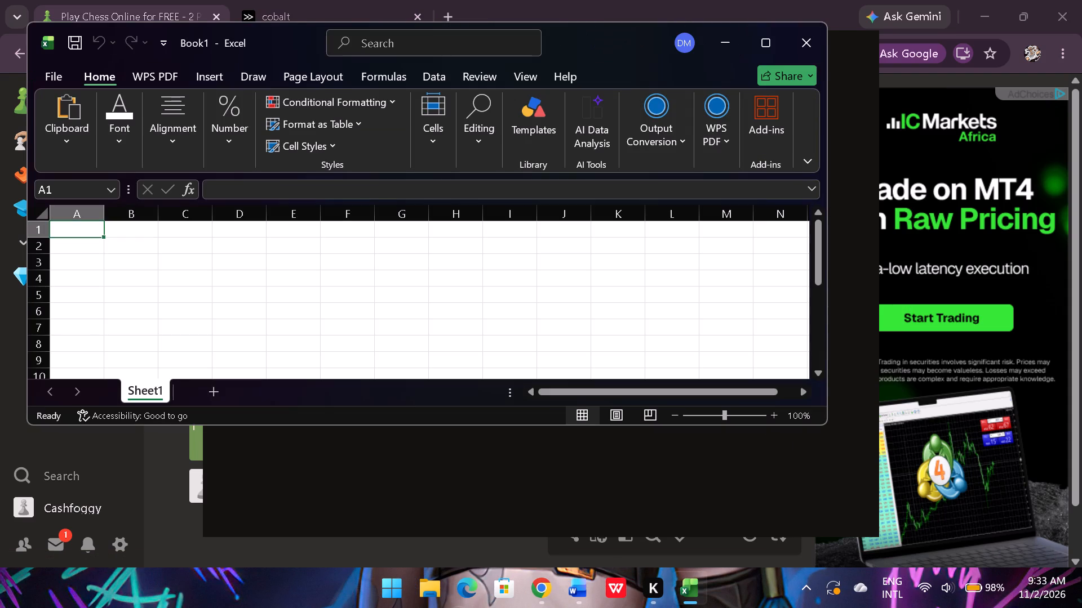
pyautogui.click(768, 42)
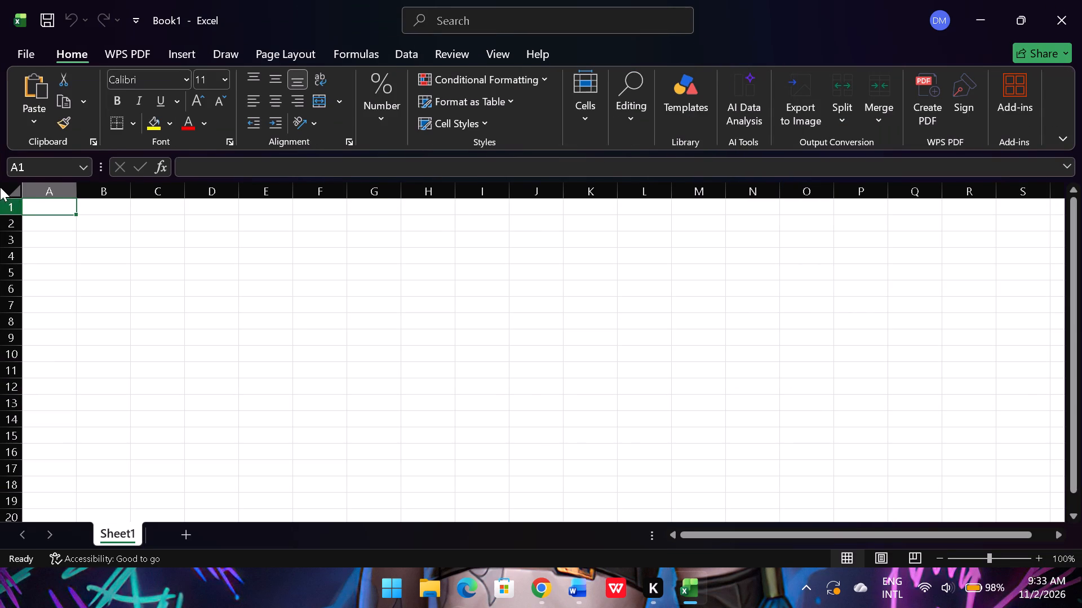
# Widen column A to about three times its default width.
pyautogui.click(78, 210)
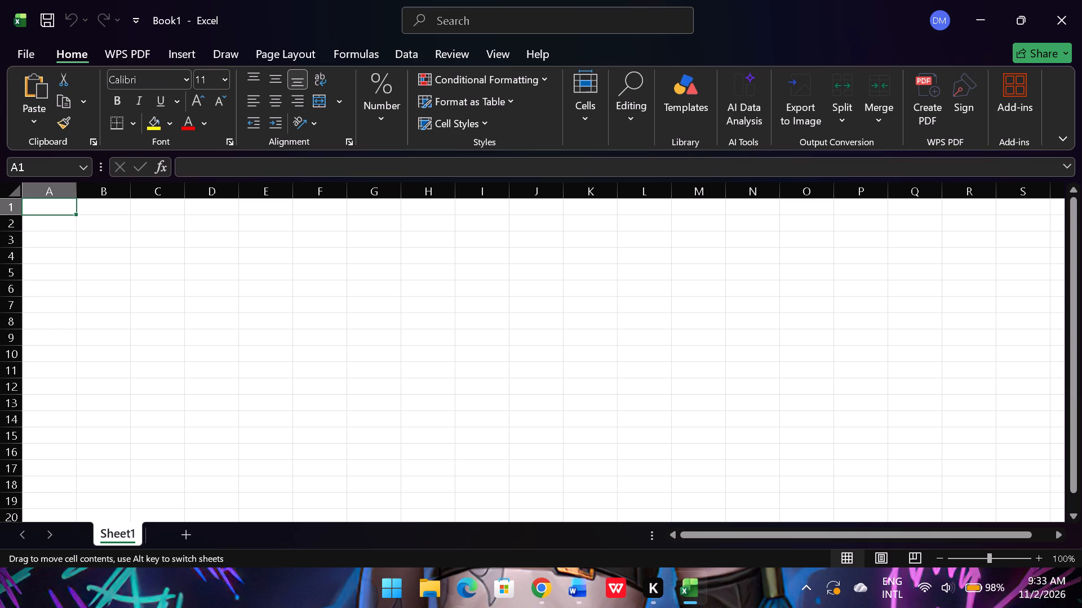
pyautogui.moveTo(77, 210); pyautogui.dragTo(89, 212)
pyautogui.click(54, 207)
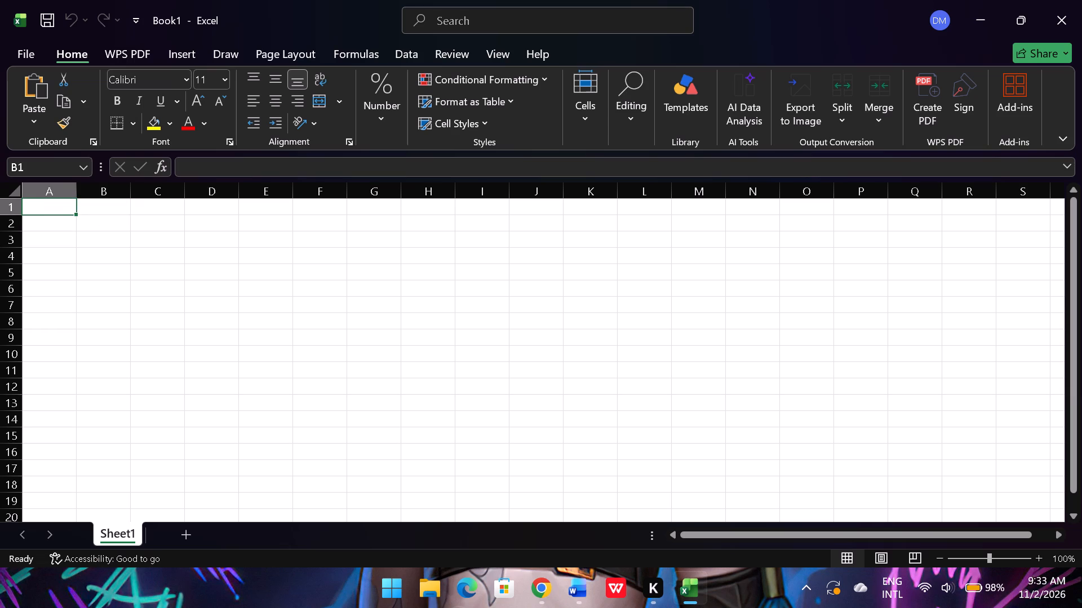
pyautogui.moveTo(77, 187); pyautogui.dragTo(136, 198)
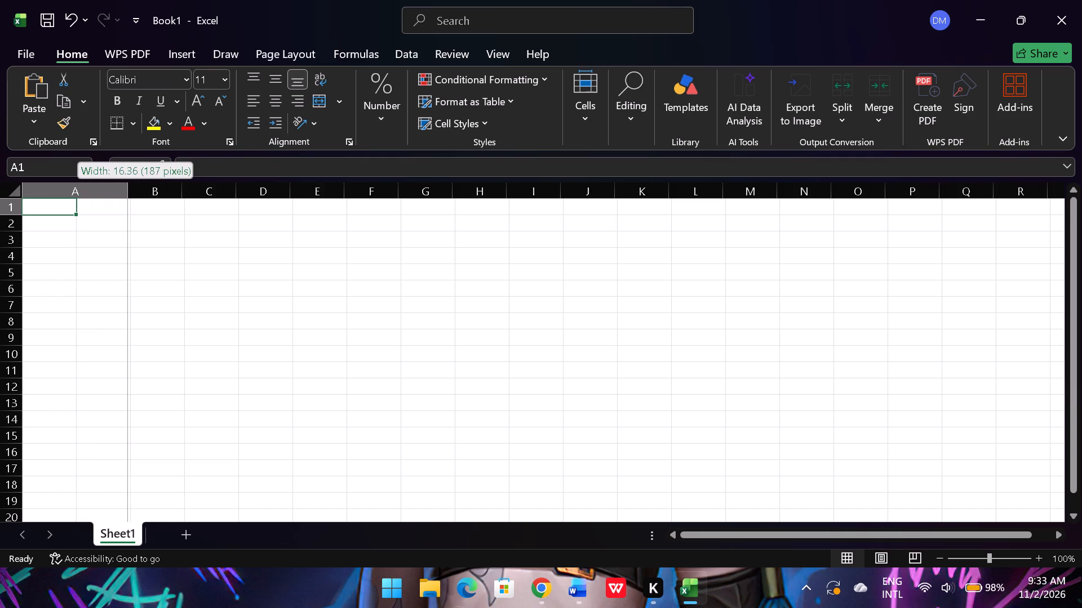
pyautogui.moveTo(136, 198); pyautogui.dragTo(187, 208)
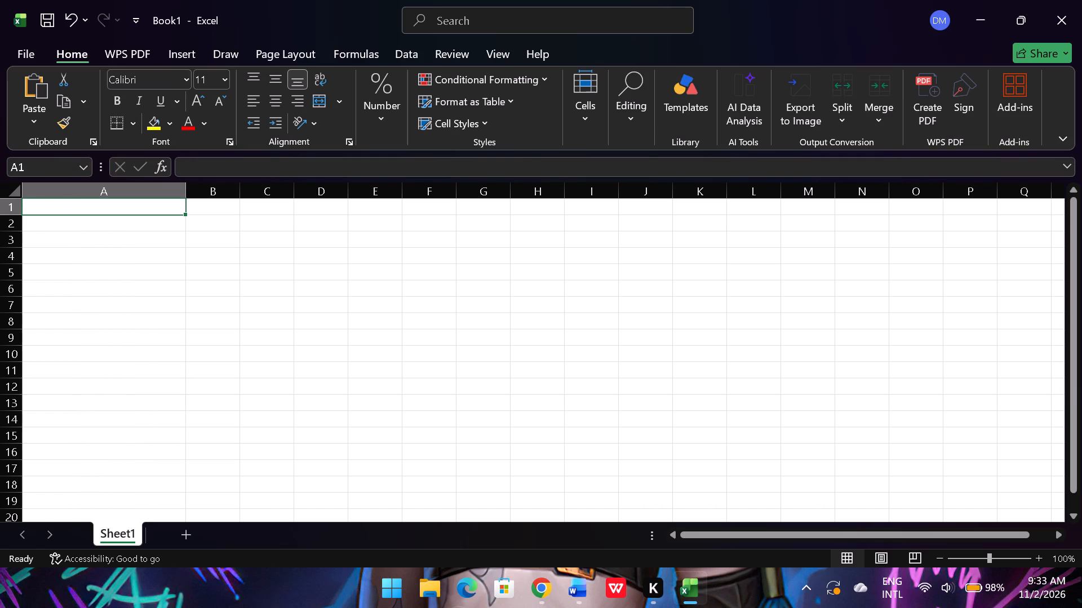
# Select the whole of row 1 and run the Merge into One Worksheet command on it.
pyautogui.click(104, 205)
pyautogui.tripleClick(84, 206)
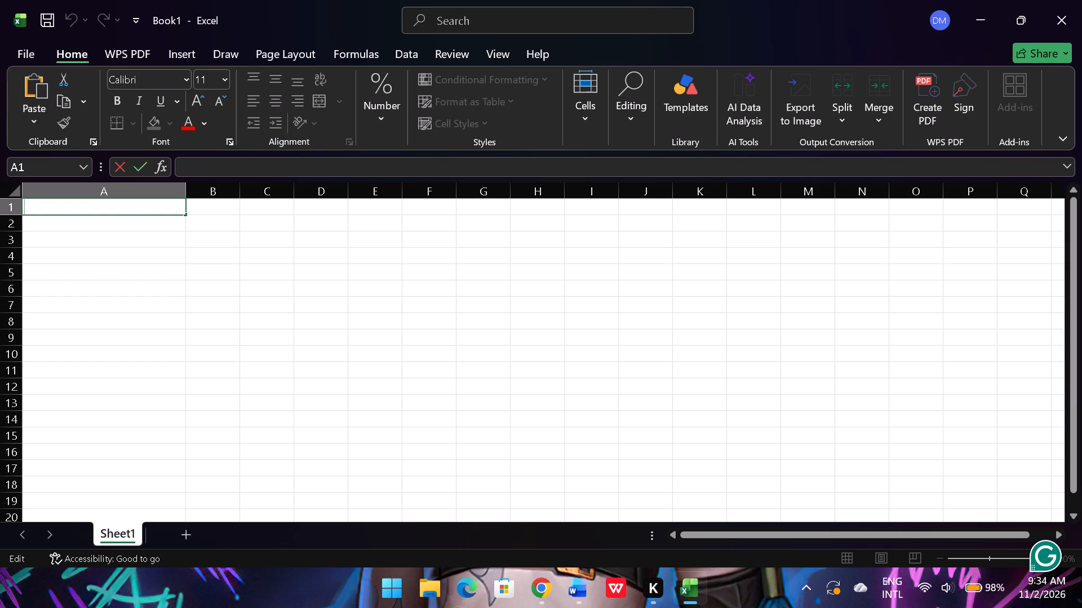
pyautogui.click(15, 207)
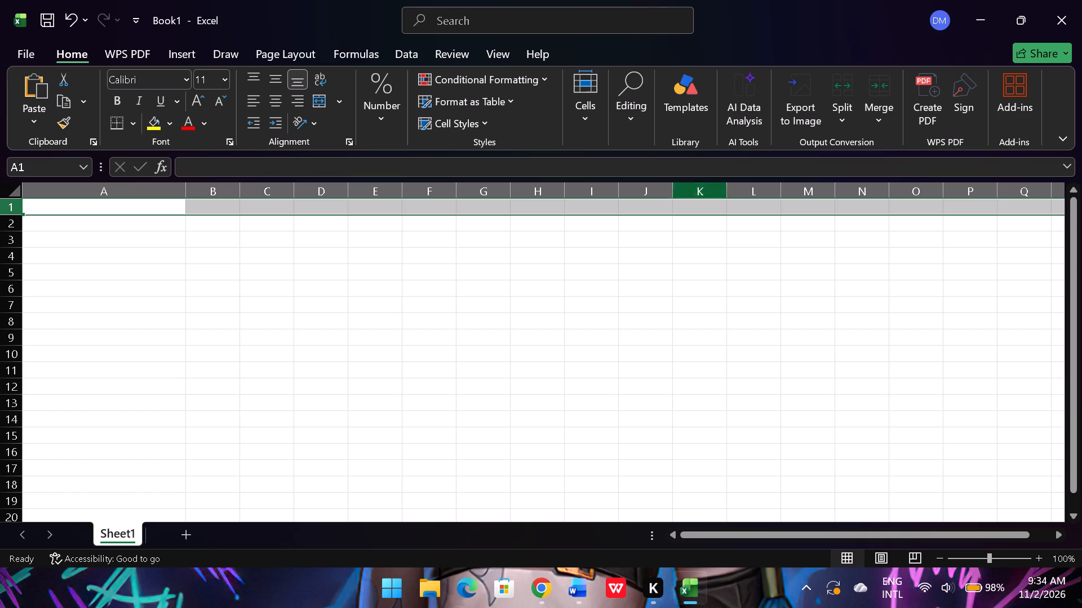
pyautogui.click(872, 93)
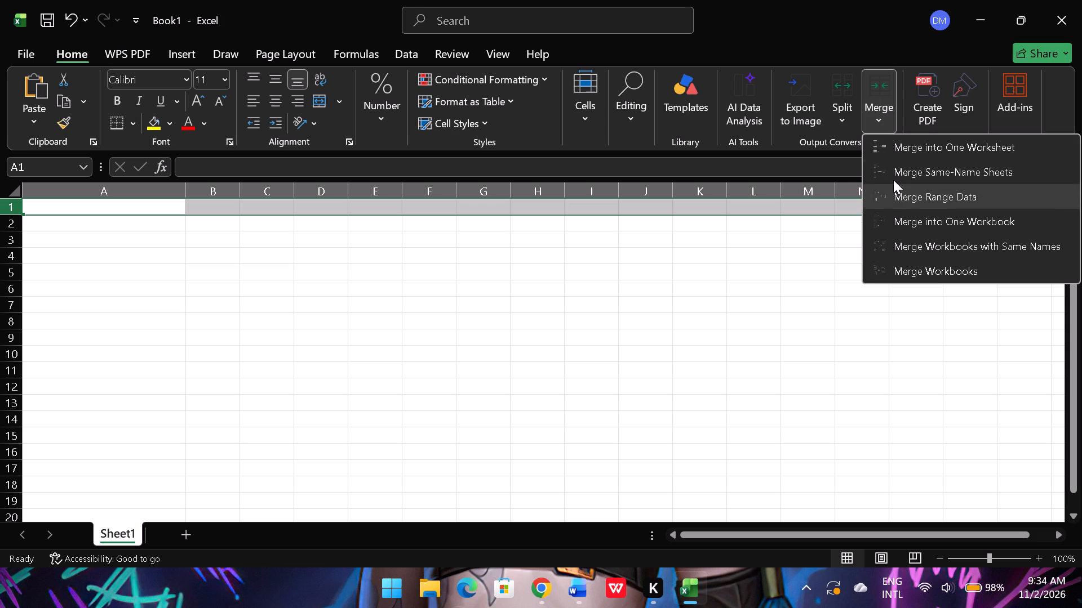
pyautogui.click(893, 153)
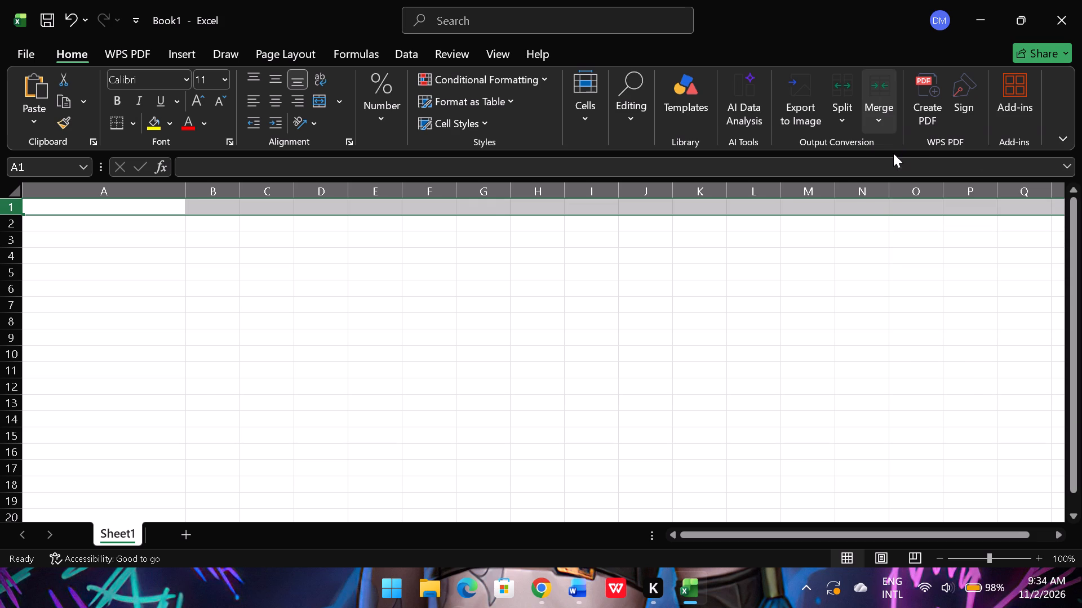
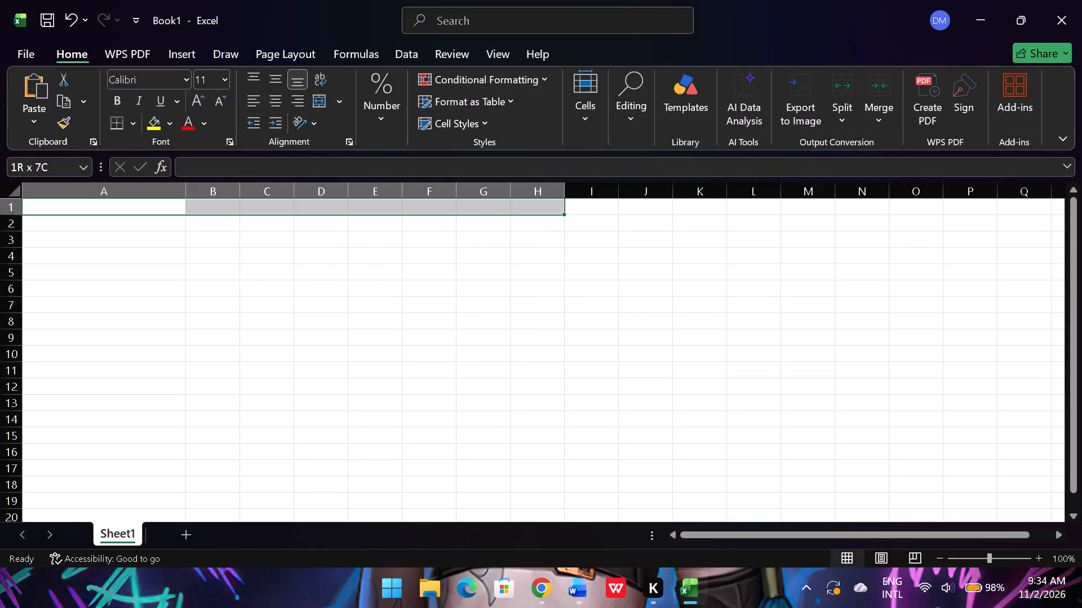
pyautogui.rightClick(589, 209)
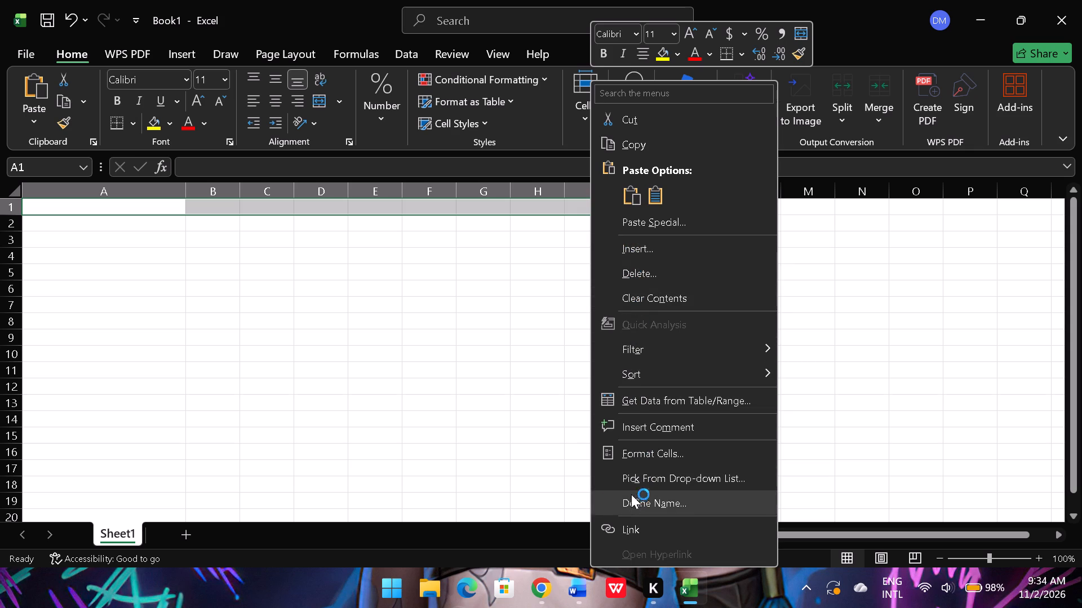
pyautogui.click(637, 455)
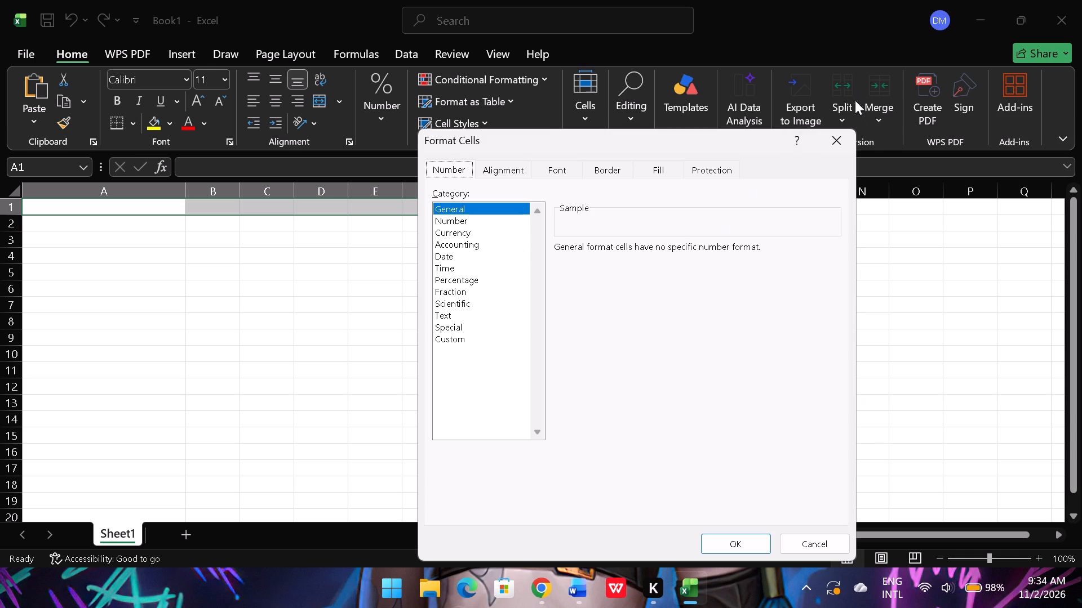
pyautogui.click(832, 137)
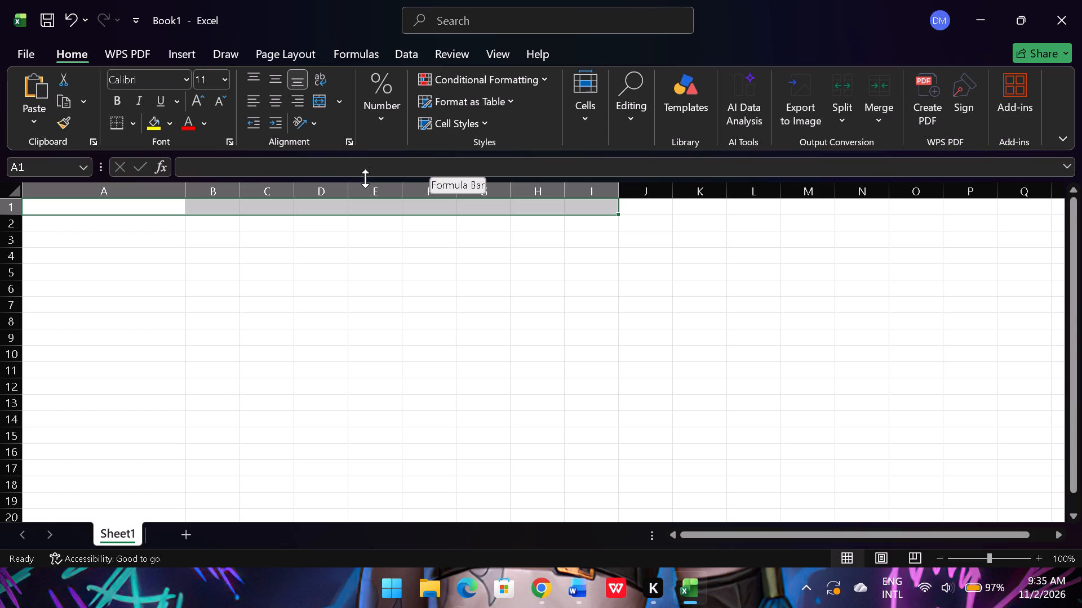
# Merge the selected cells A1 through I1 into a single cell using Merge Across.
pyautogui.hotkey('alt', 'h')
pyautogui.write('ma')
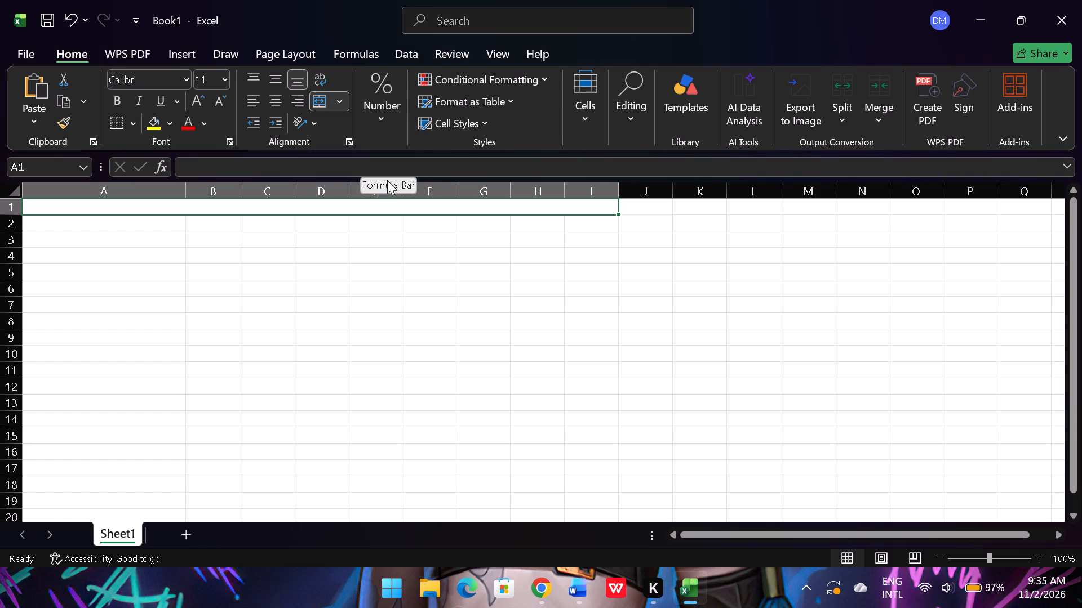
# Enter the title text SHOPPING in the merged cell A1.
pyautogui.click(273, 210)
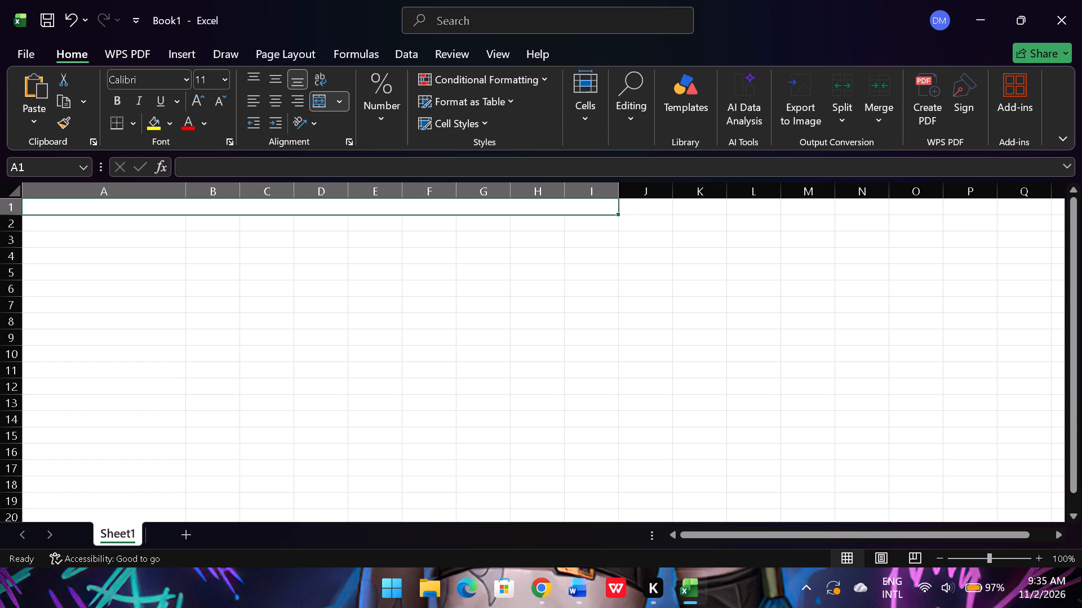
pyautogui.tripleClick(153, 212)
pyautogui.click(155, 206)
pyautogui.doubleClick(156, 206)
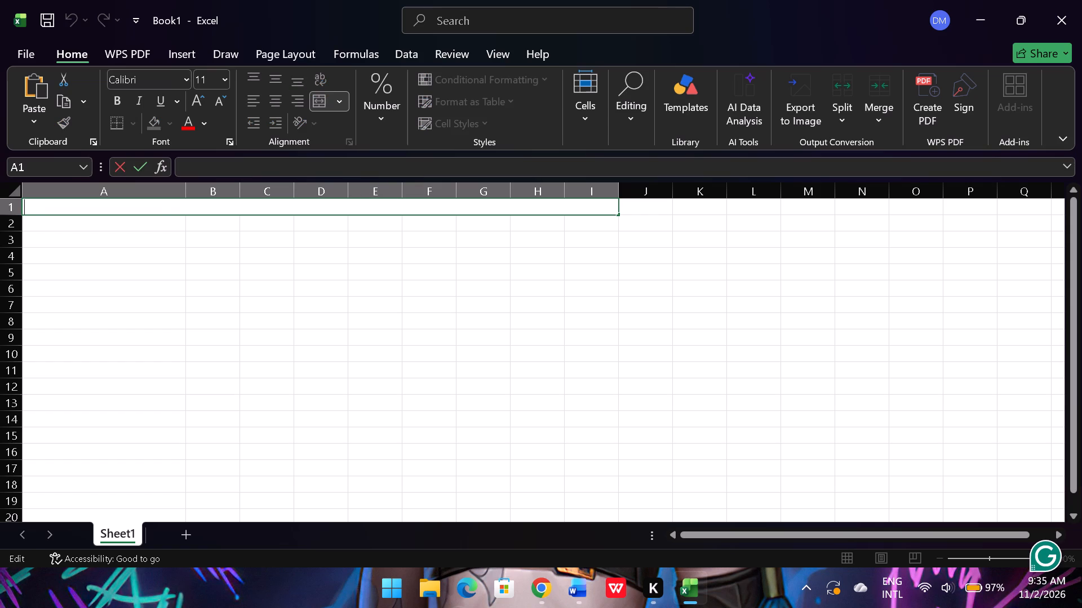
pyautogui.press('s')
pyautogui.press('h')
pyautogui.write('OPP')
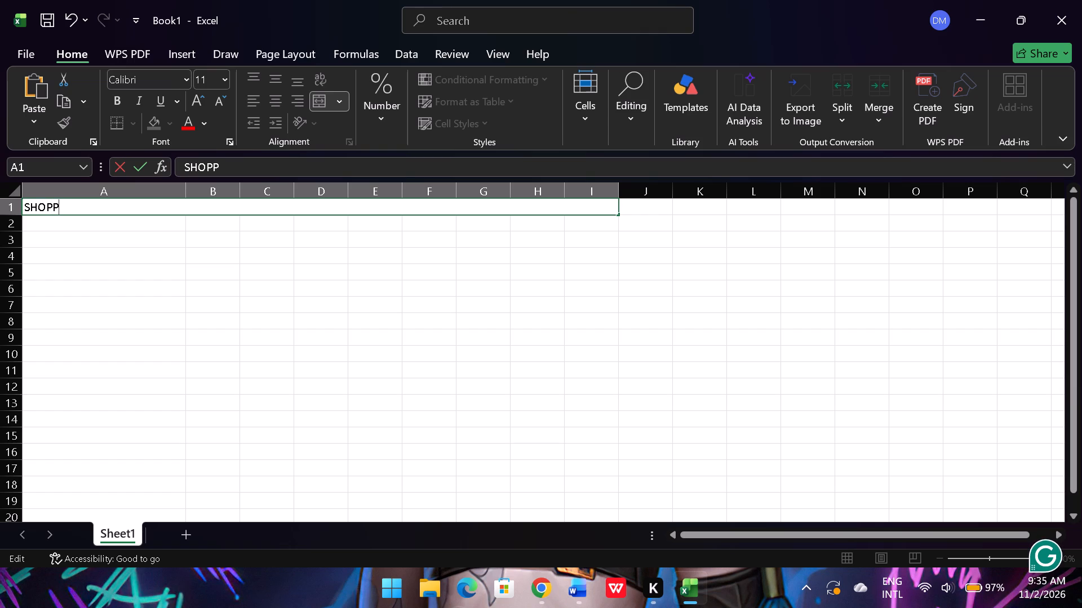
pyautogui.press('i')
pyautogui.write('NG')
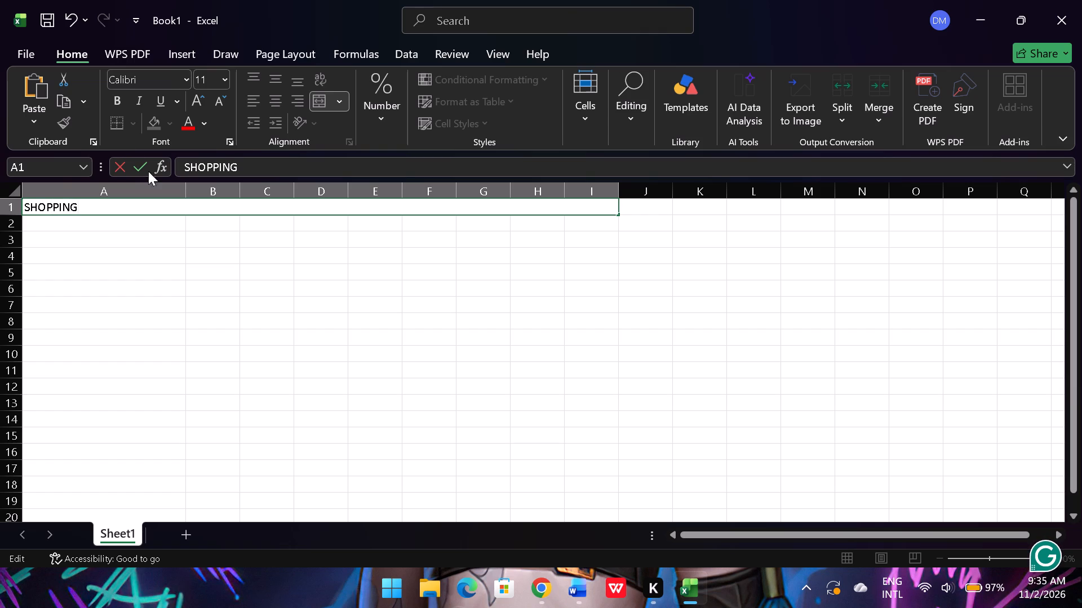
# Insert leading spaces before SHOPPING to shift the title to about the middle of the merged cell.
pyautogui.click(23, 204)
pyautogui.press('space')
pyautogui.press('space')
pyautogui.press('space')
pyautogui.press('space')
pyautogui.press('space')
pyautogui.press('space')
pyautogui.press('space')
pyautogui.press('space')
pyautogui.press('space')
pyautogui.press('space')
pyautogui.press('space')
pyautogui.press('space')
pyautogui.press('space')
pyautogui.press('space')
pyautogui.press('space')
pyautogui.press('space')
pyautogui.press('space')
pyautogui.press('space')
pyautogui.press('space')
pyautogui.press('space')
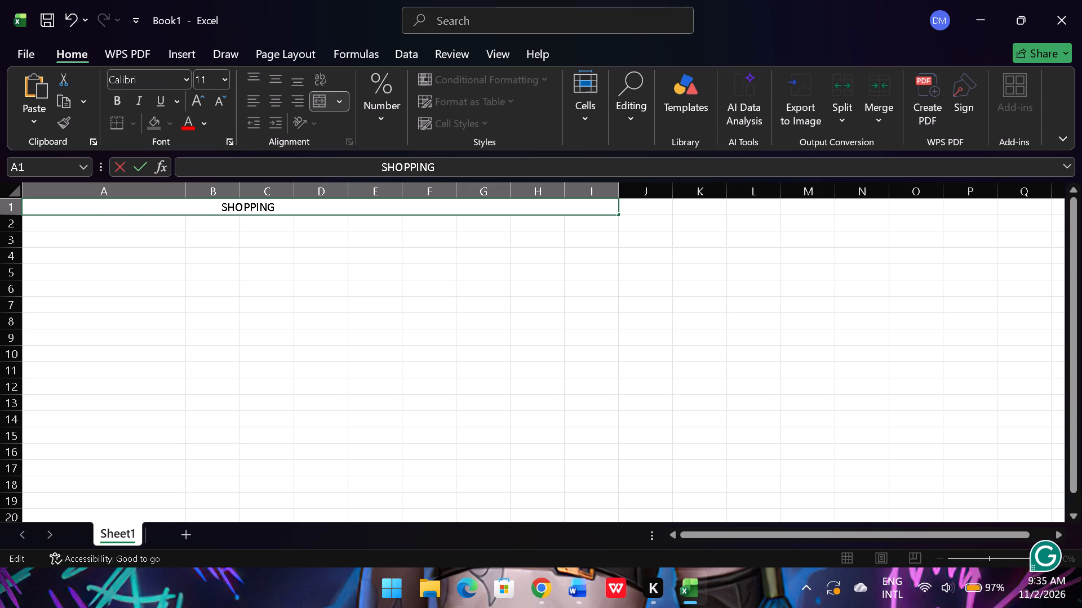
pyautogui.press('space')
pyautogui.press('space')
pyautogui.press('space')
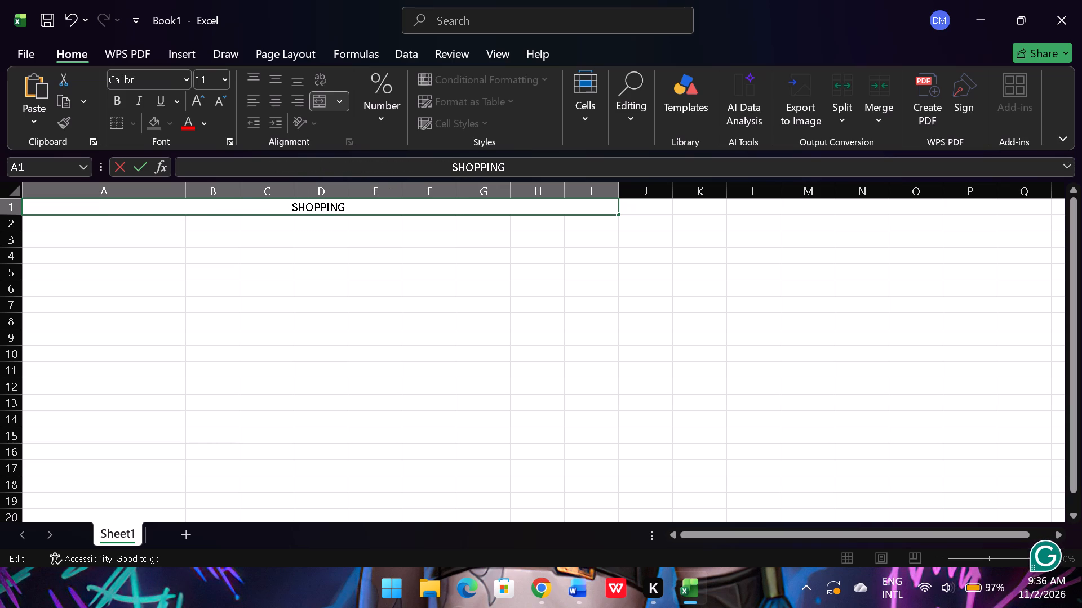
pyautogui.press('space')
pyautogui.press('space')
pyautogui.press('space')
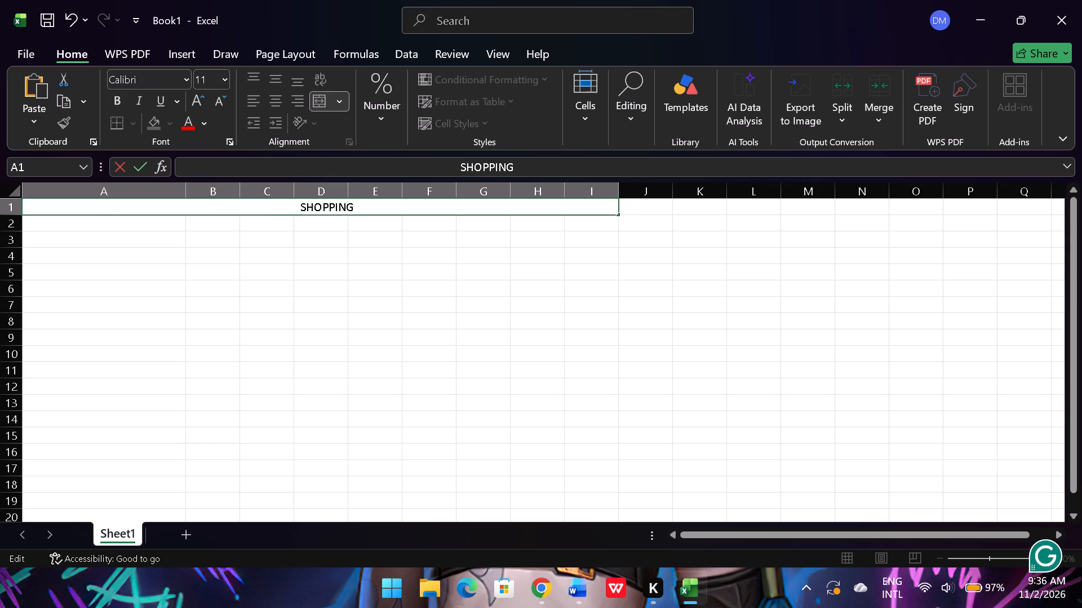
# Format the SHOPPING title text as bold with font size 16 and commit the cell entry.
pyautogui.moveTo(362, 207); pyautogui.dragTo(280, 208)
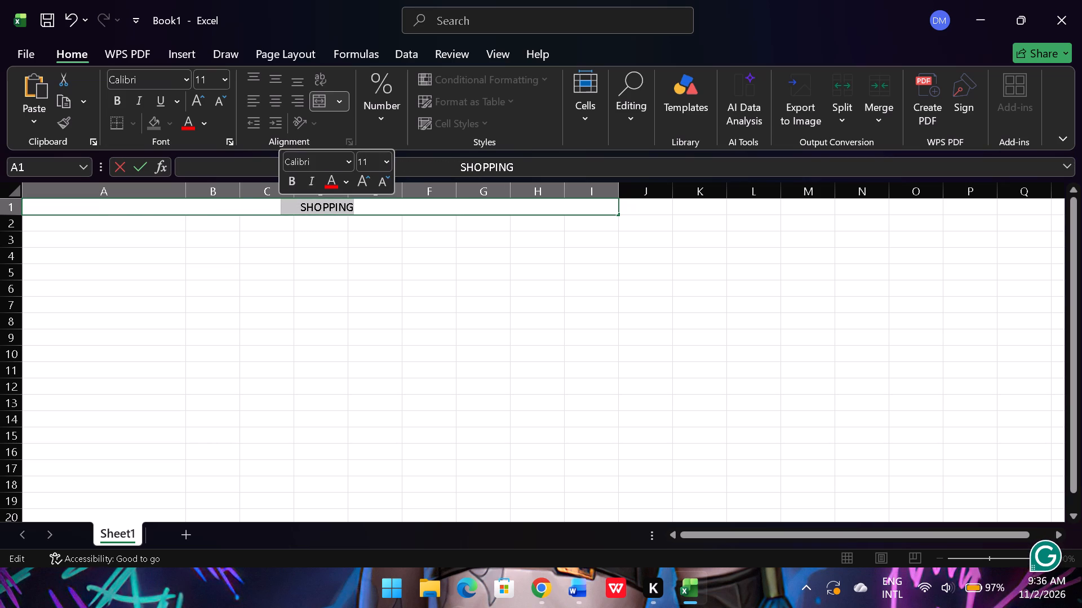
pyautogui.click(299, 182)
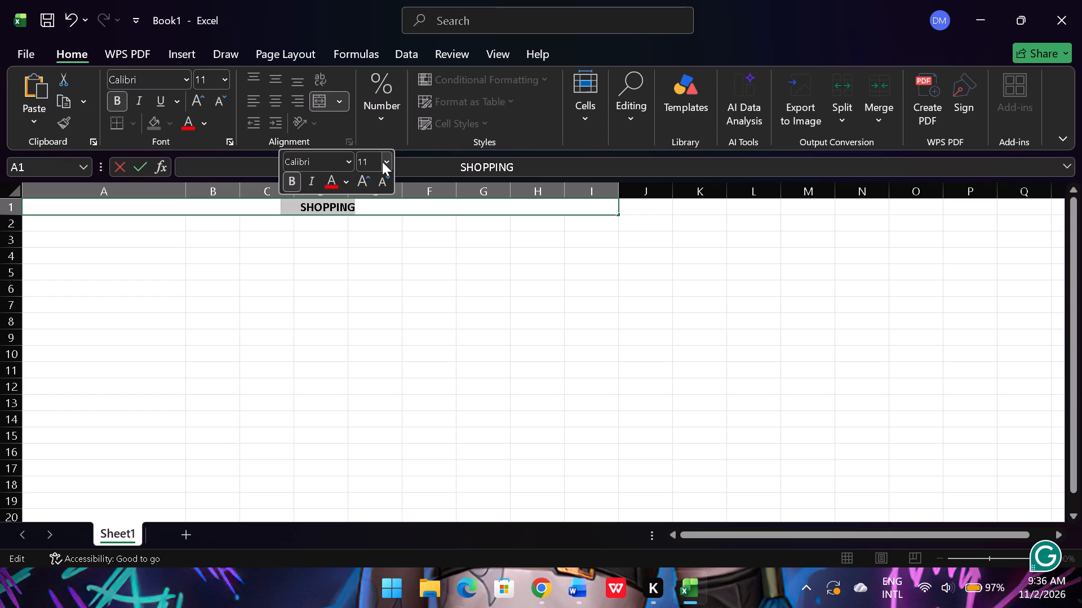
pyautogui.click(383, 162)
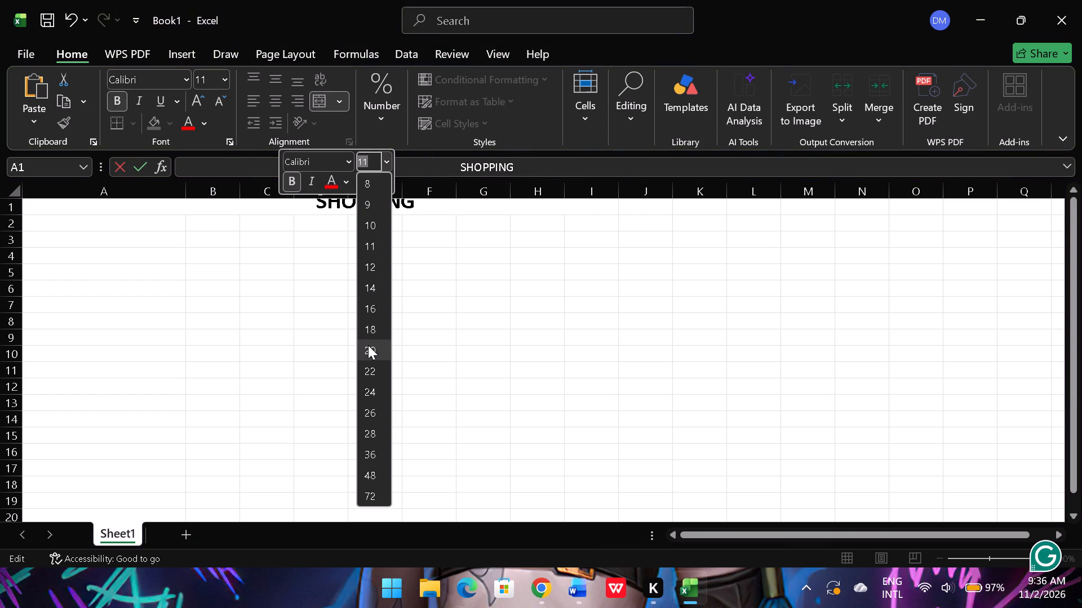
pyautogui.click(373, 314)
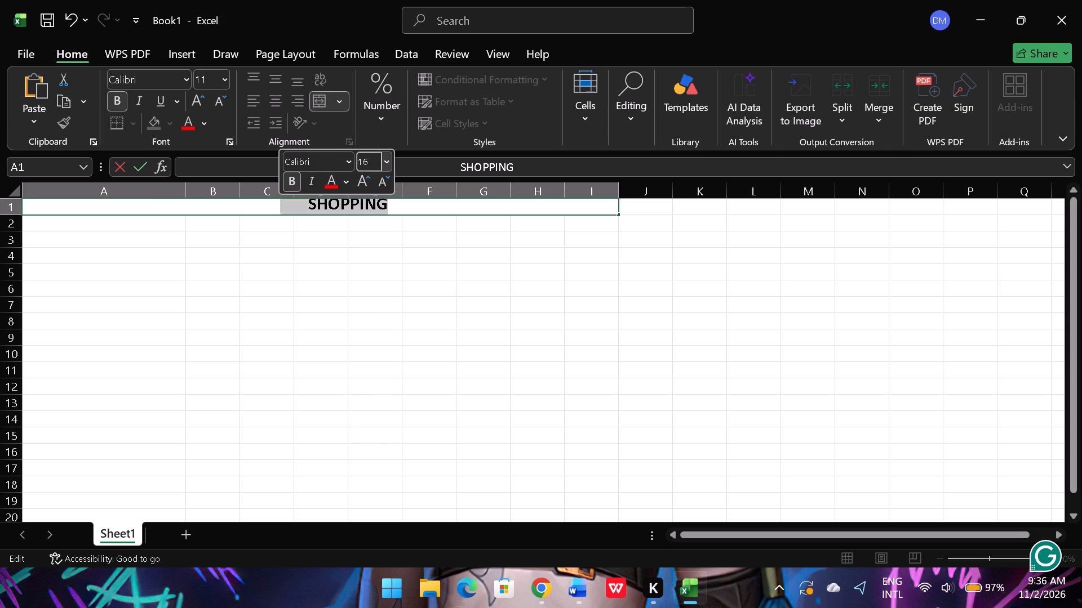
pyautogui.click(100, 219)
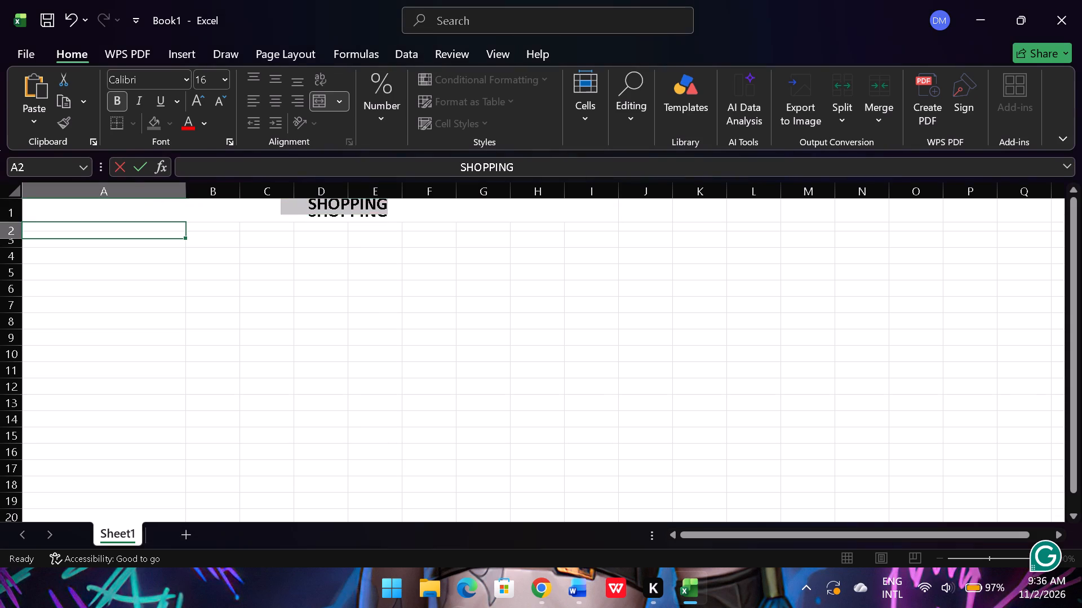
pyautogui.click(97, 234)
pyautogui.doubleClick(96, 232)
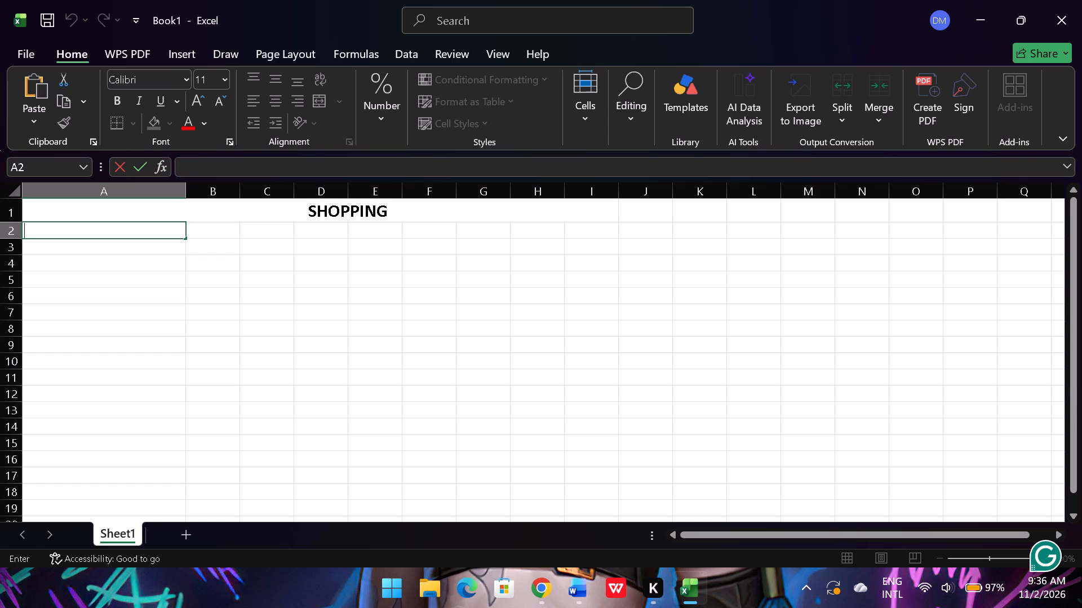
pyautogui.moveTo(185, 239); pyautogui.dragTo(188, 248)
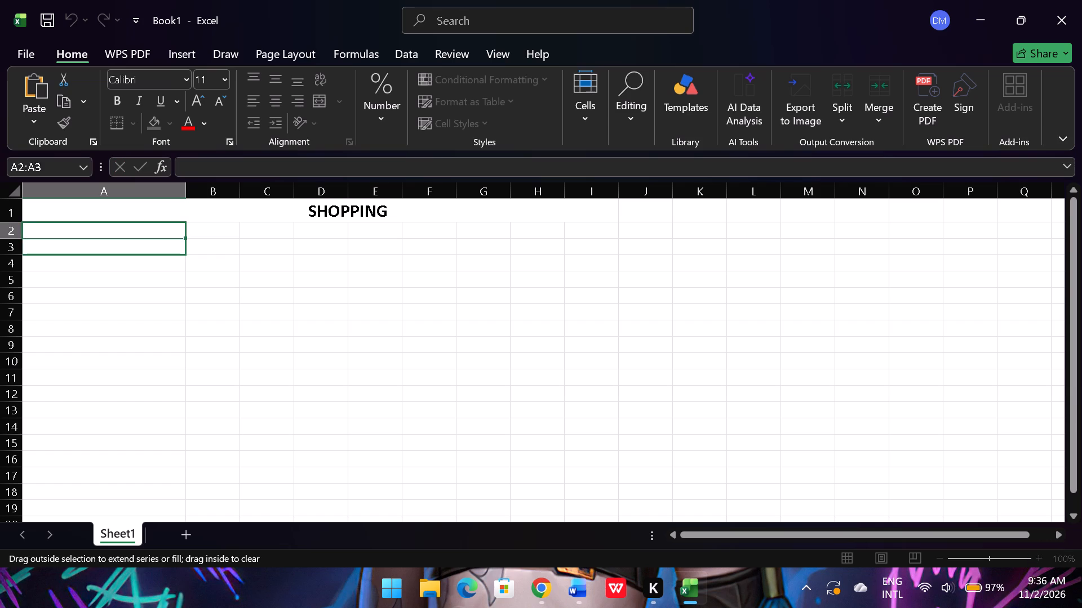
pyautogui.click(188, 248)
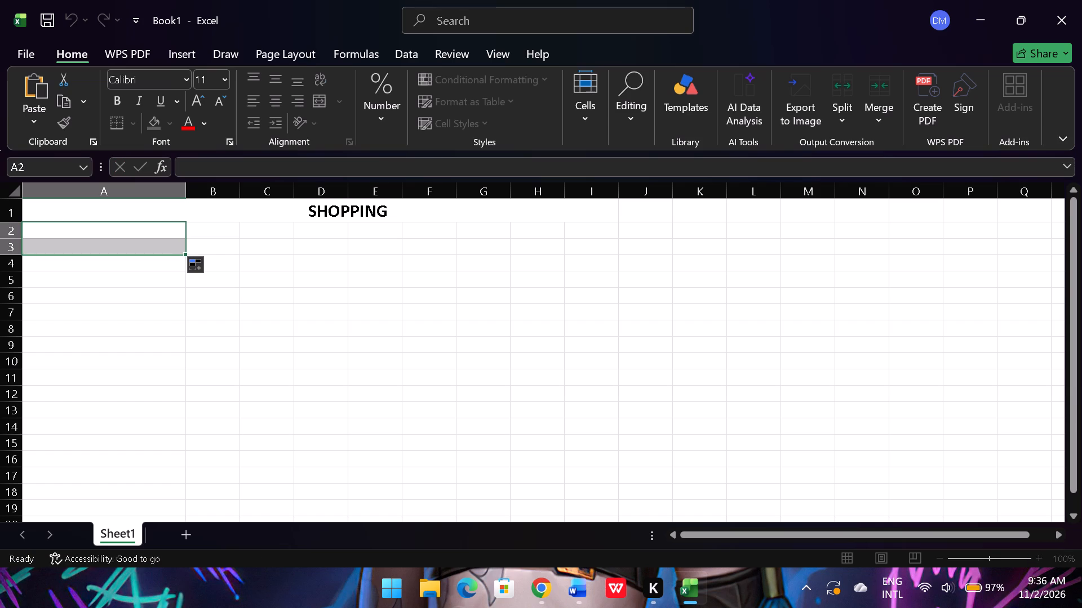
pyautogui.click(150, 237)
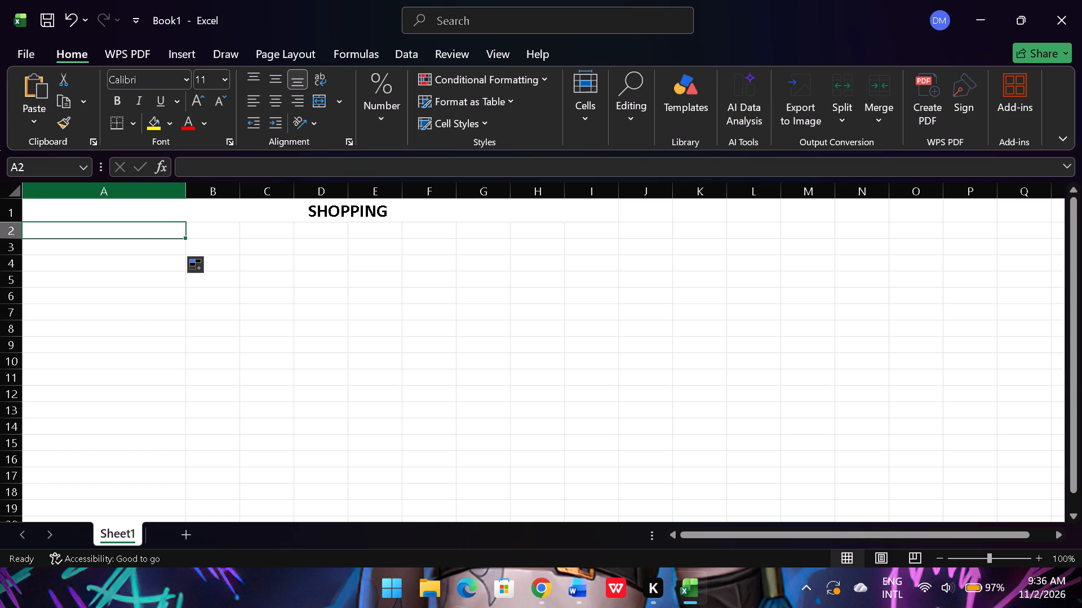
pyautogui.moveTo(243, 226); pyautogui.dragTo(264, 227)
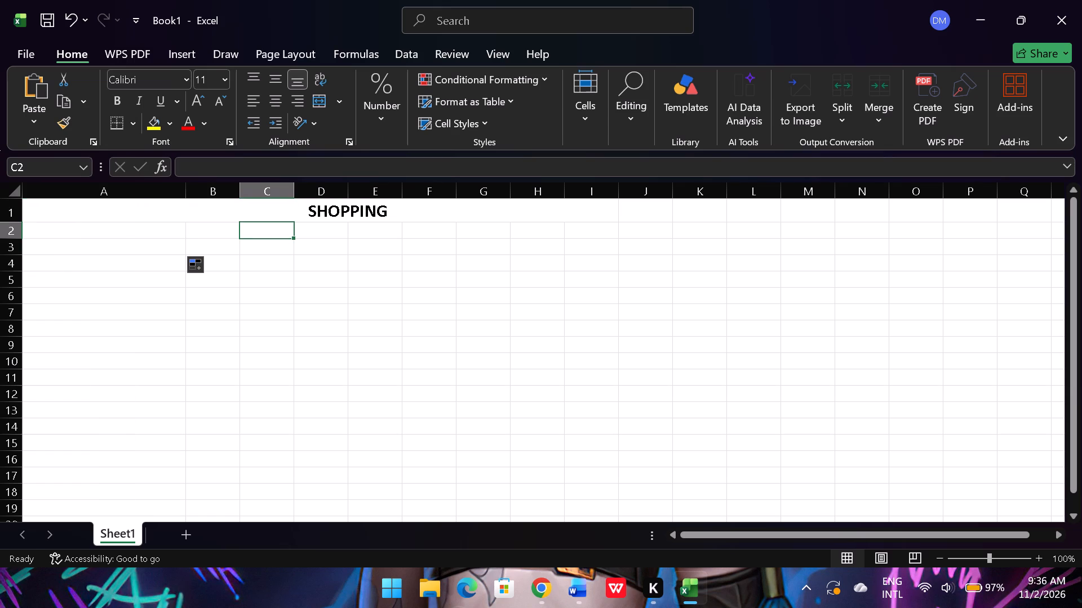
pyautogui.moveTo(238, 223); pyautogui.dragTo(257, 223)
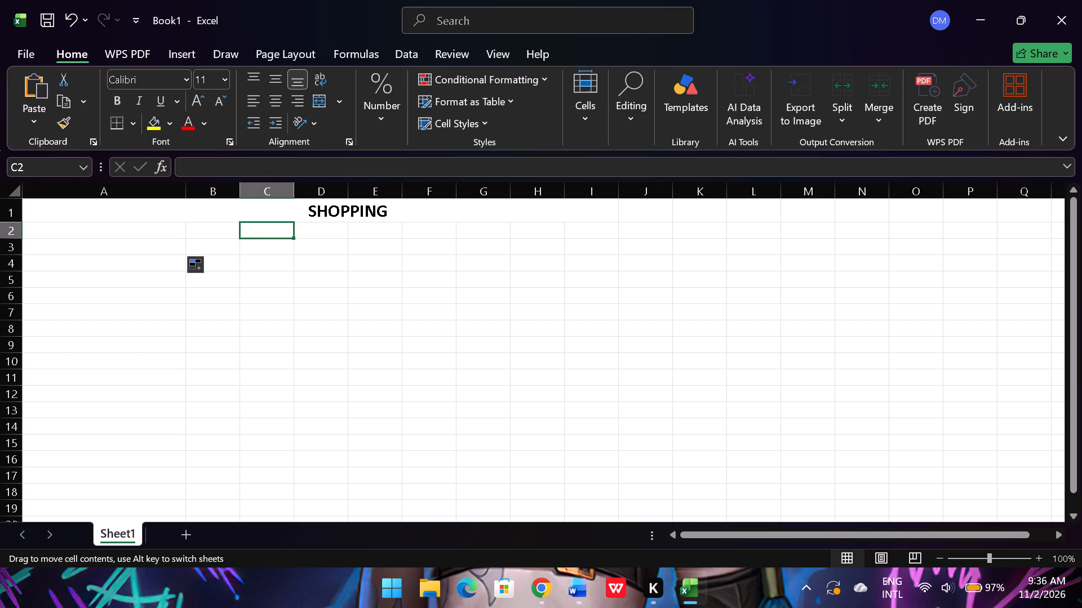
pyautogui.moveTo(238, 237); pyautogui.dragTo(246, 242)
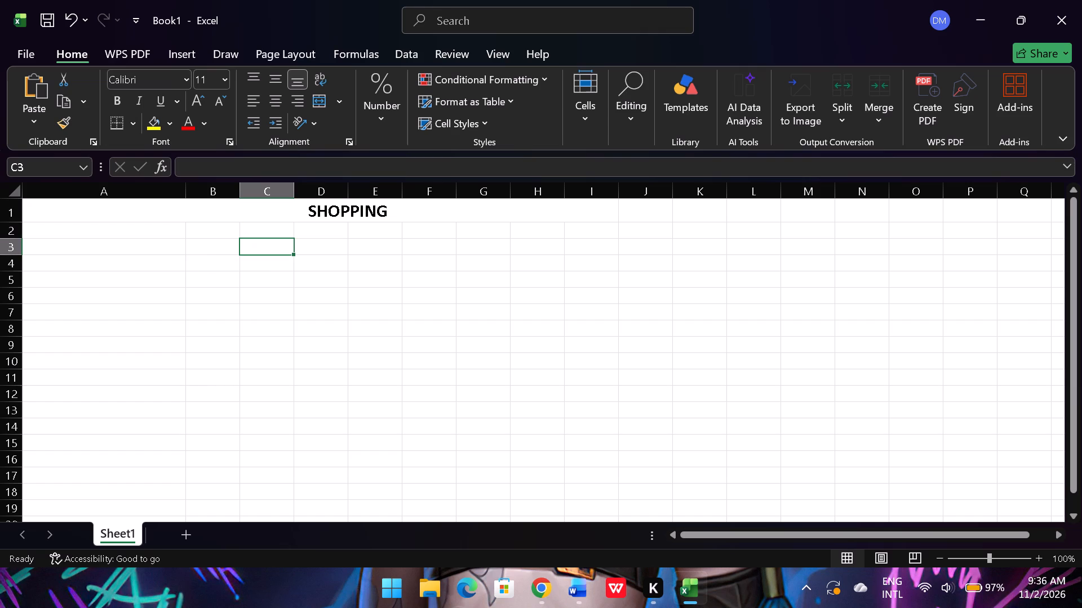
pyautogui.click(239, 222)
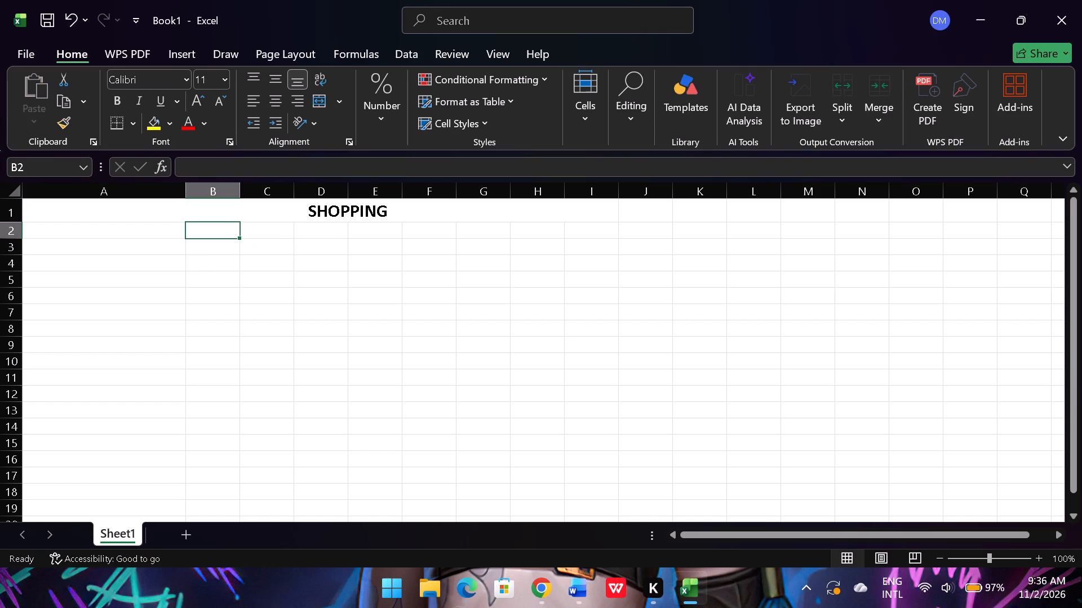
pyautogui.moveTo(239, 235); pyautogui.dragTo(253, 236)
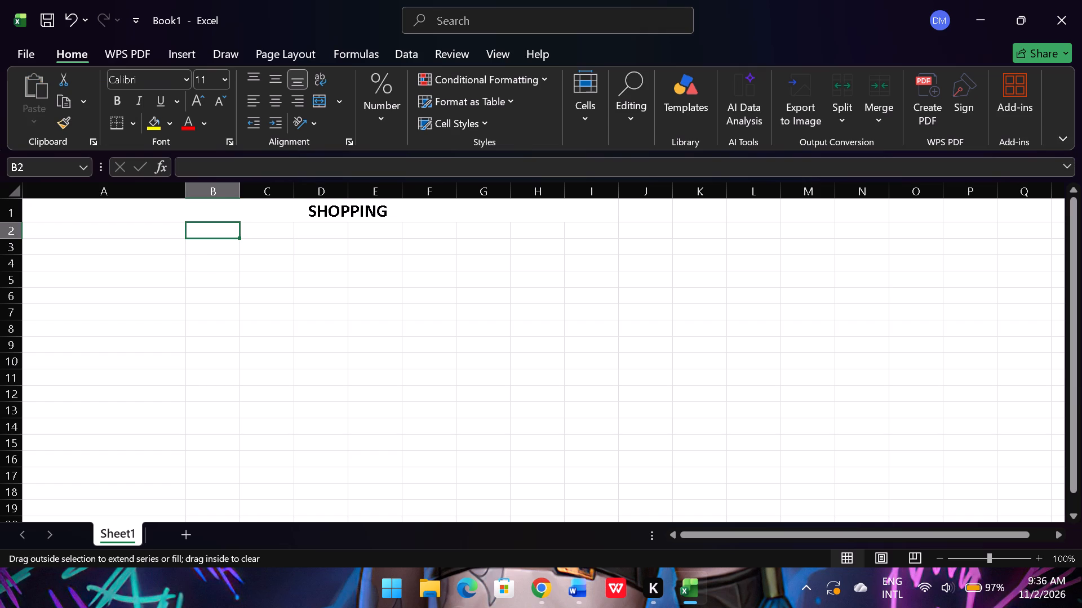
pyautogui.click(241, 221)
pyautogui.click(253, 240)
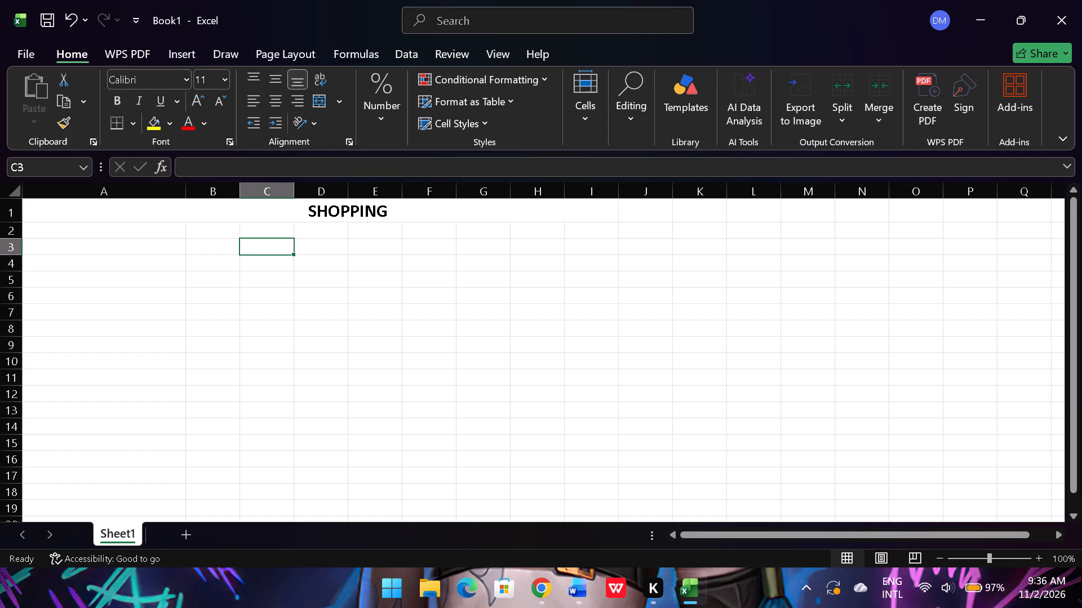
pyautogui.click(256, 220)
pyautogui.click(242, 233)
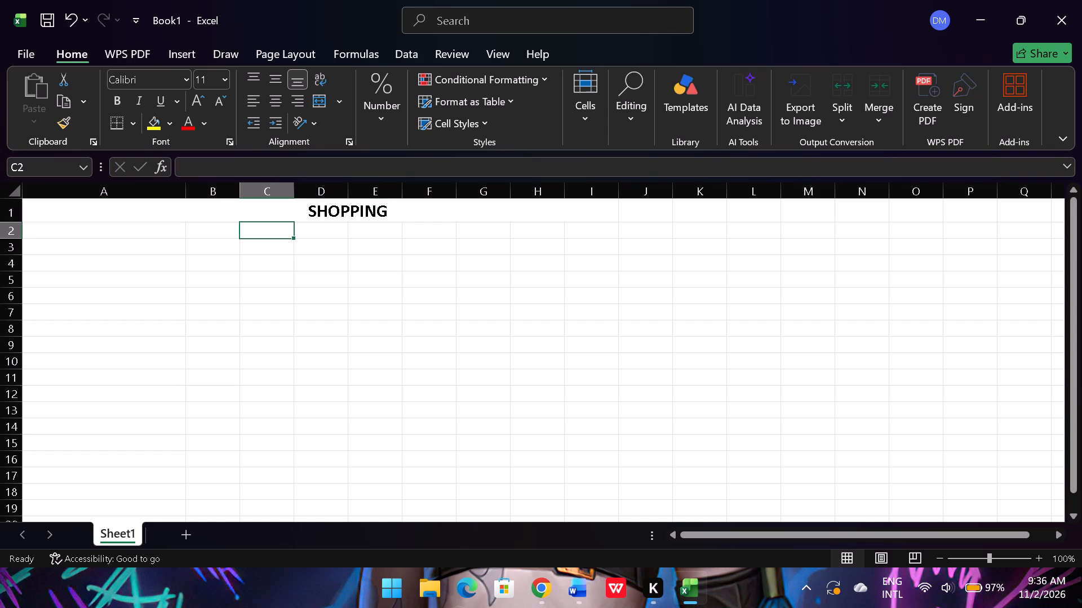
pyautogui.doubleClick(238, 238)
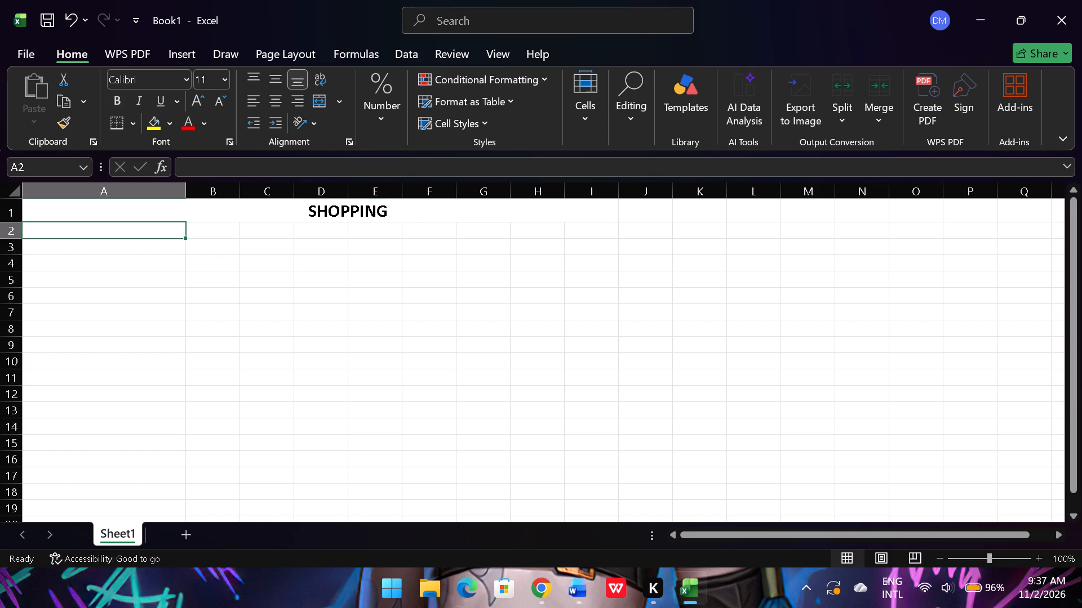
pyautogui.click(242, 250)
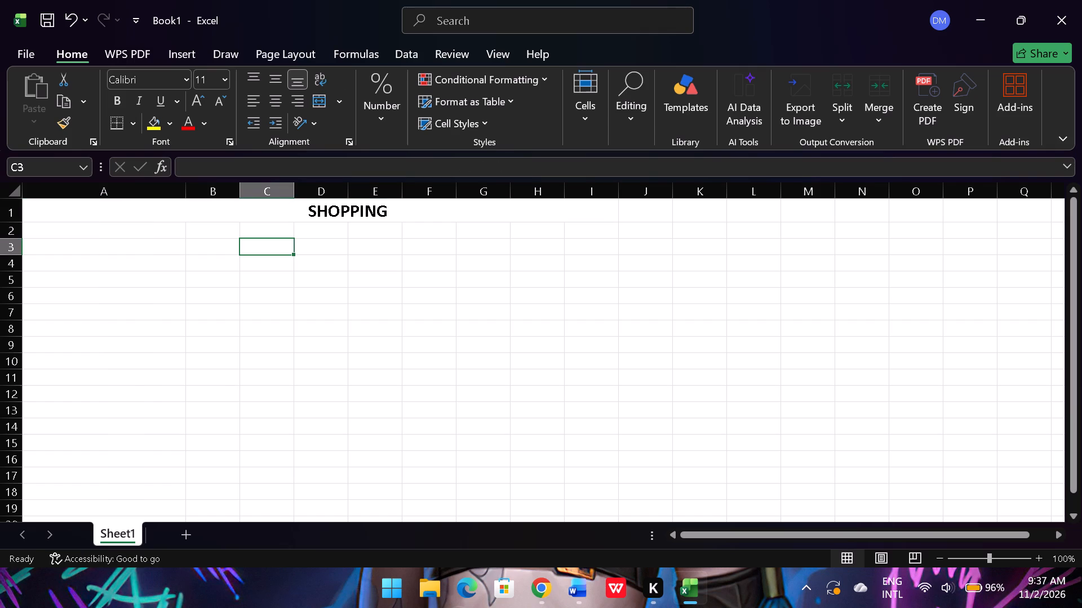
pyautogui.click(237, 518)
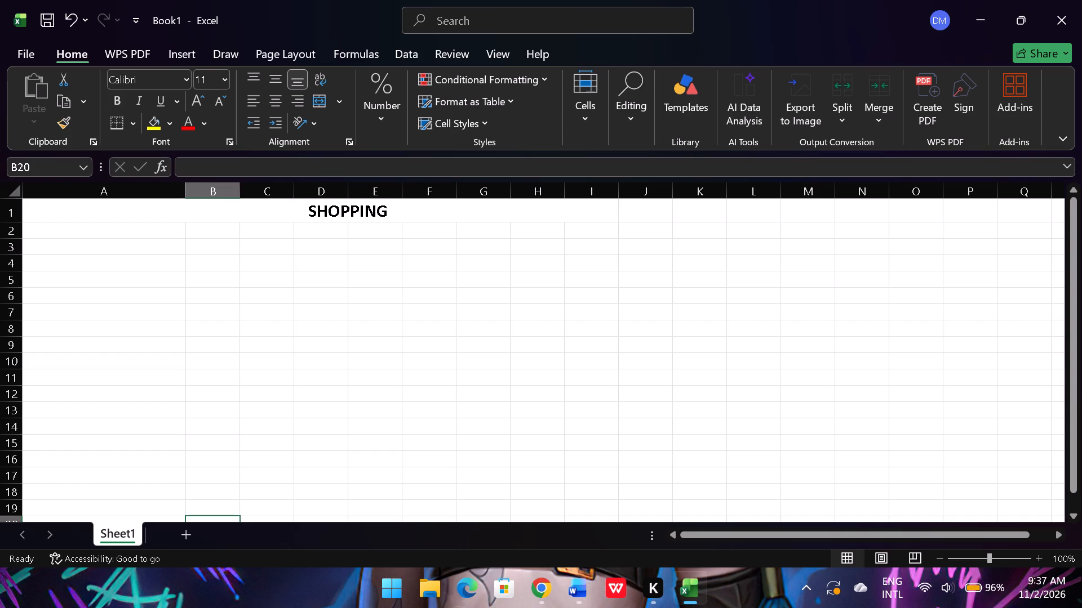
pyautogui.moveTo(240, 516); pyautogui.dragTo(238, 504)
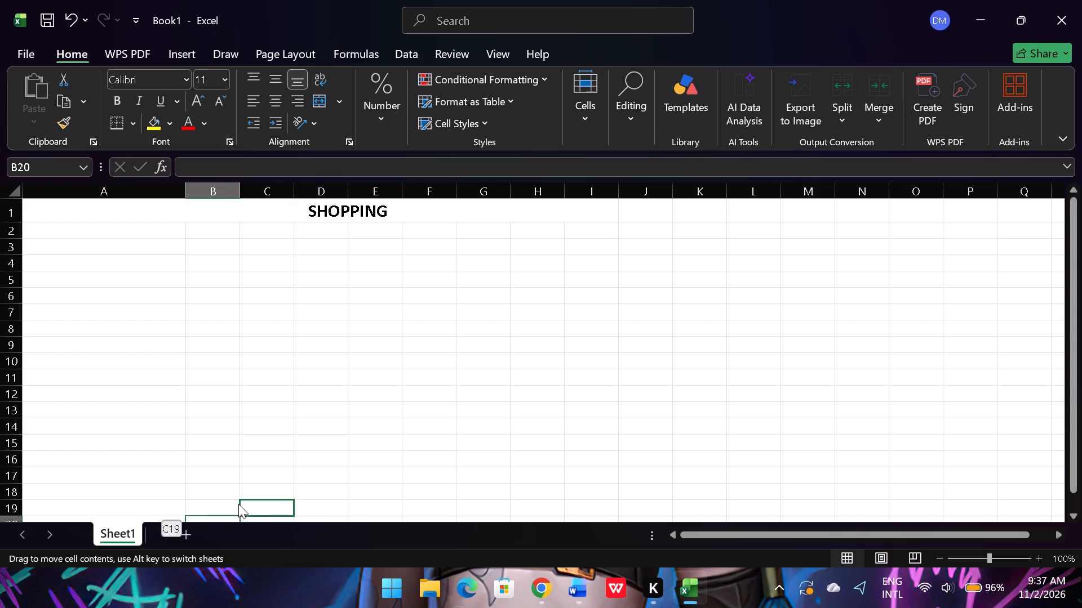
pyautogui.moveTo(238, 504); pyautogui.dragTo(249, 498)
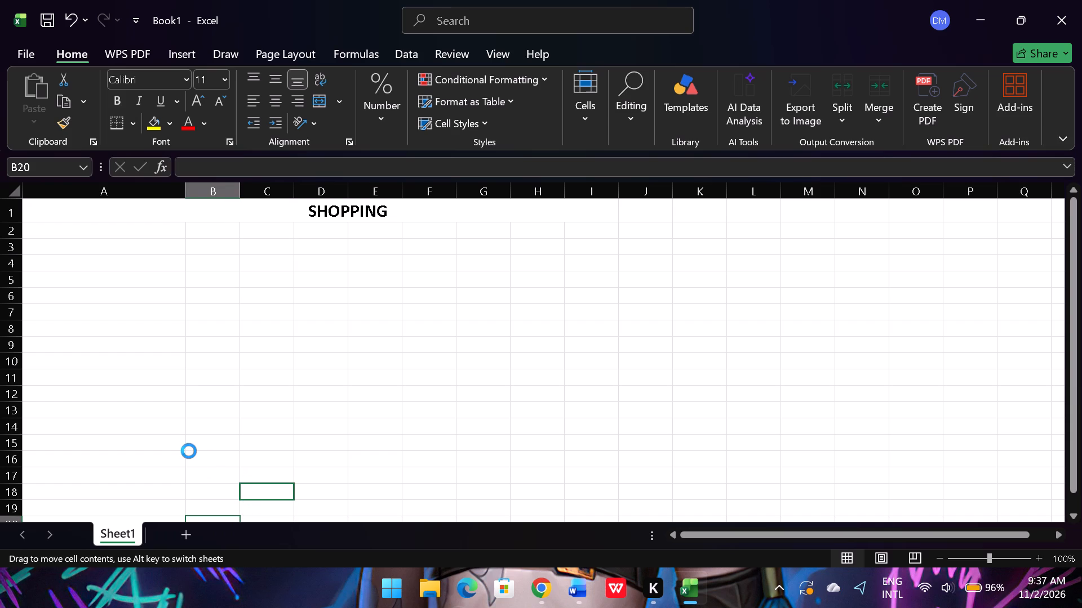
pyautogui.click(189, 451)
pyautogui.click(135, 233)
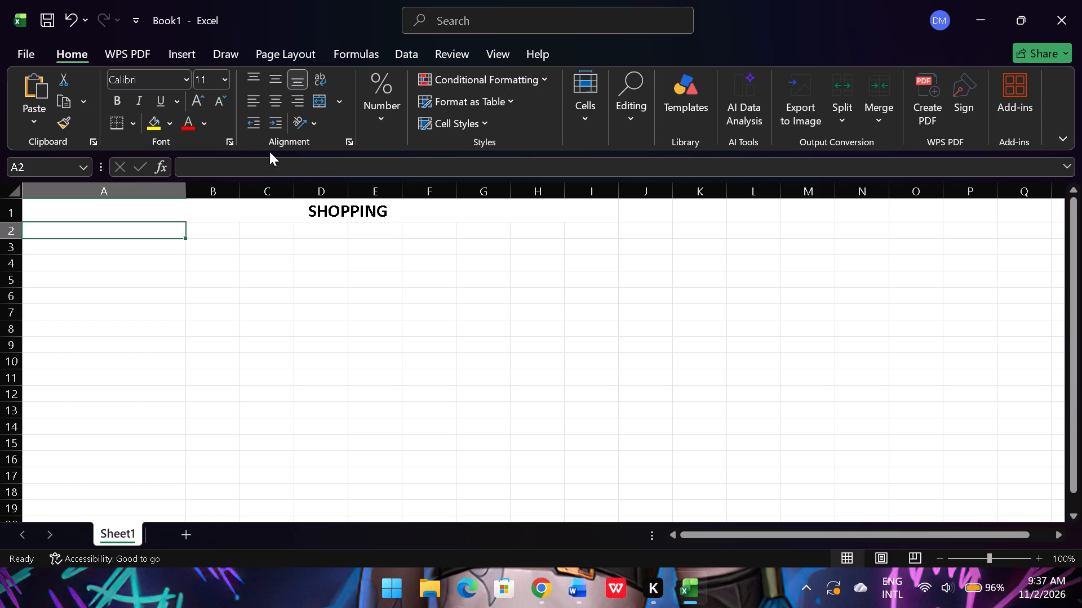
# Unmerge the SHOPPING title cell in row 1 back into individual cells A1 through I1.
pyautogui.click(393, 216)
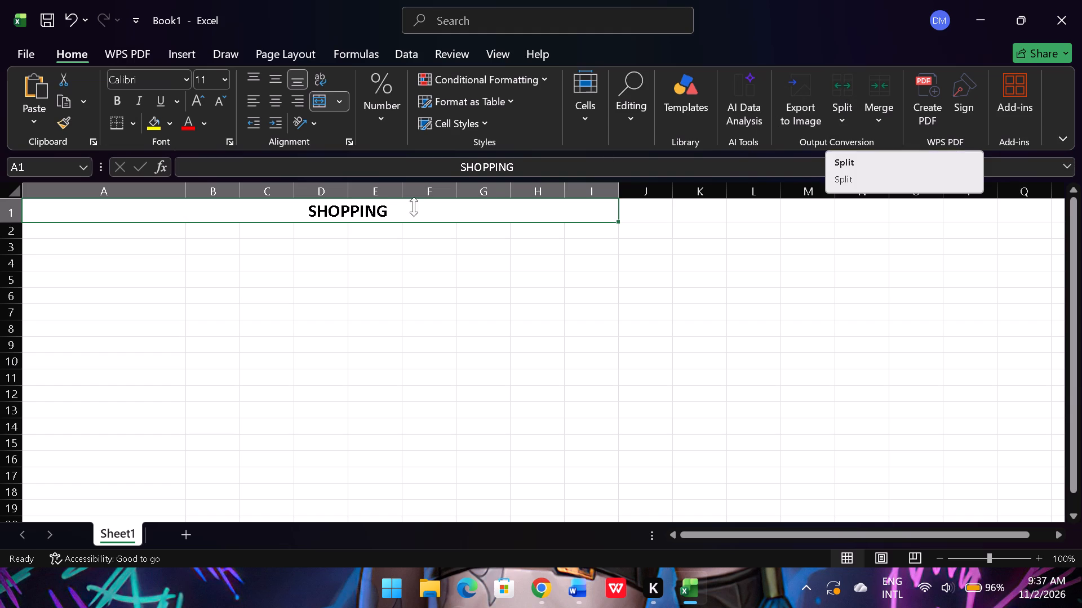
pyautogui.click(342, 98)
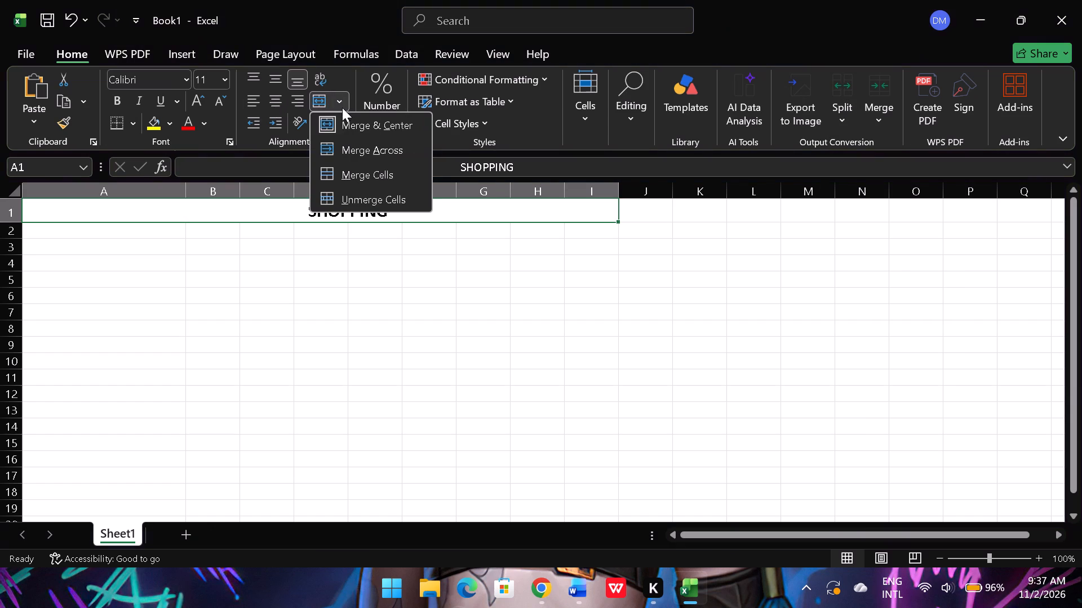
pyautogui.click(344, 190)
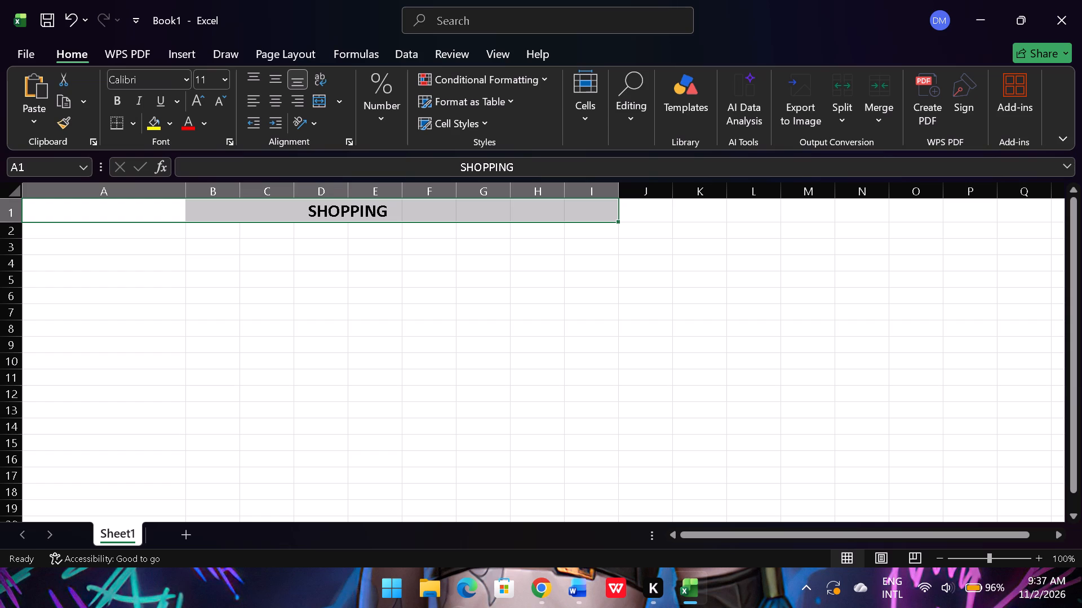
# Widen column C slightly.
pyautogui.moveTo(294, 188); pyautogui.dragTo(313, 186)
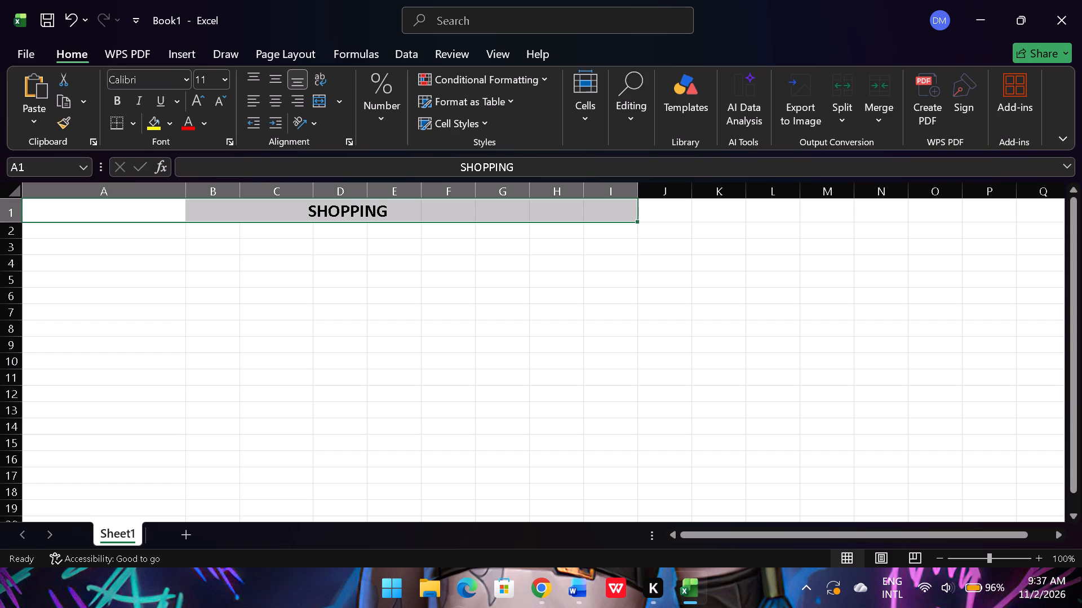
# Enter the header PRODUCTS in cell A2, below the title row.
pyautogui.click(134, 231)
pyautogui.doubleClick(112, 226)
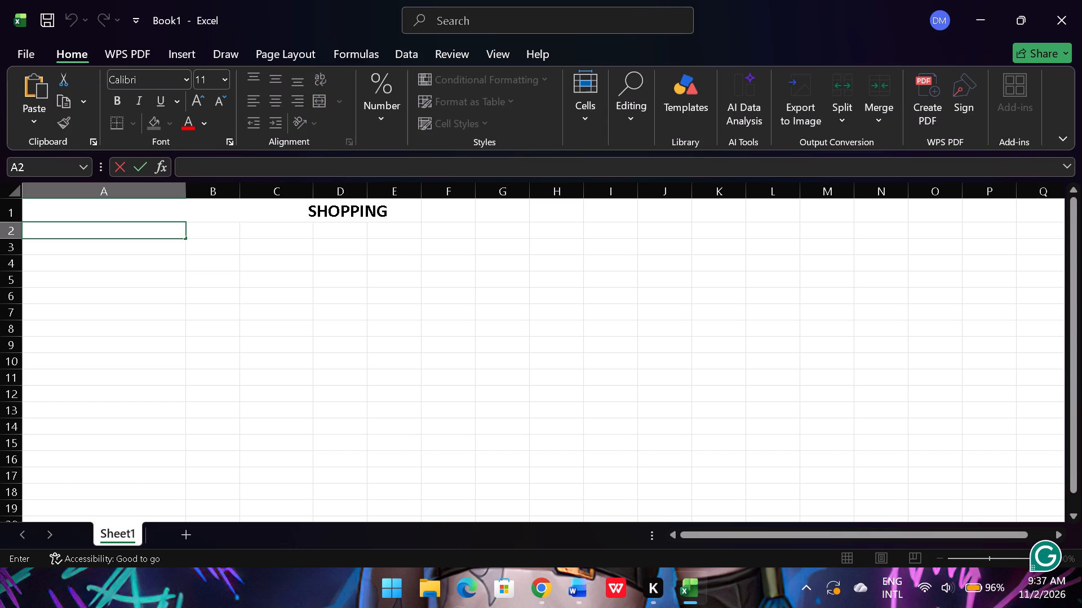
pyautogui.click(118, 230)
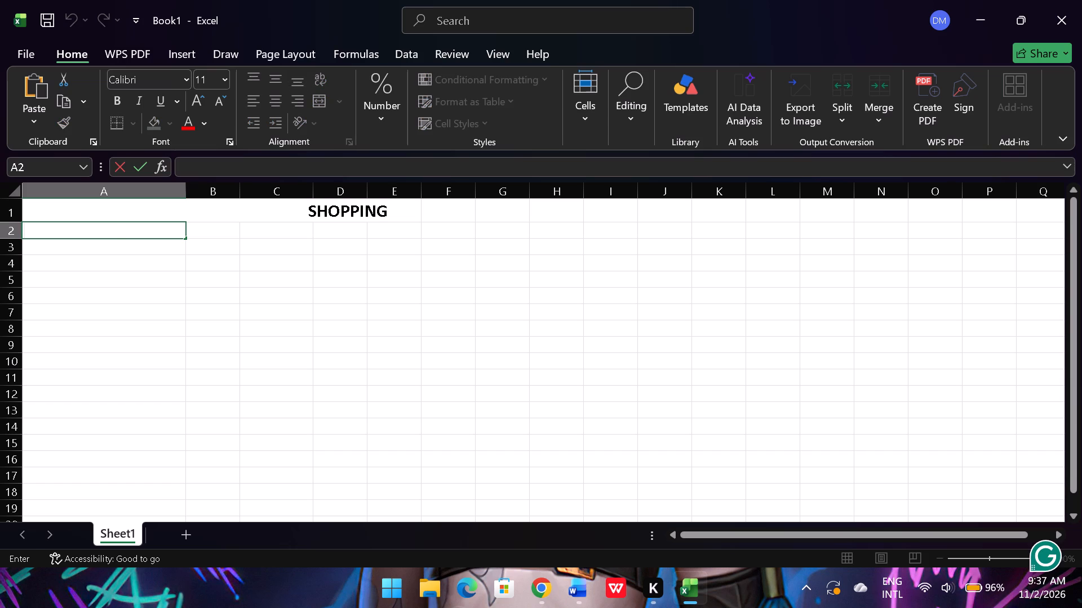
pyautogui.doubleClick(120, 232)
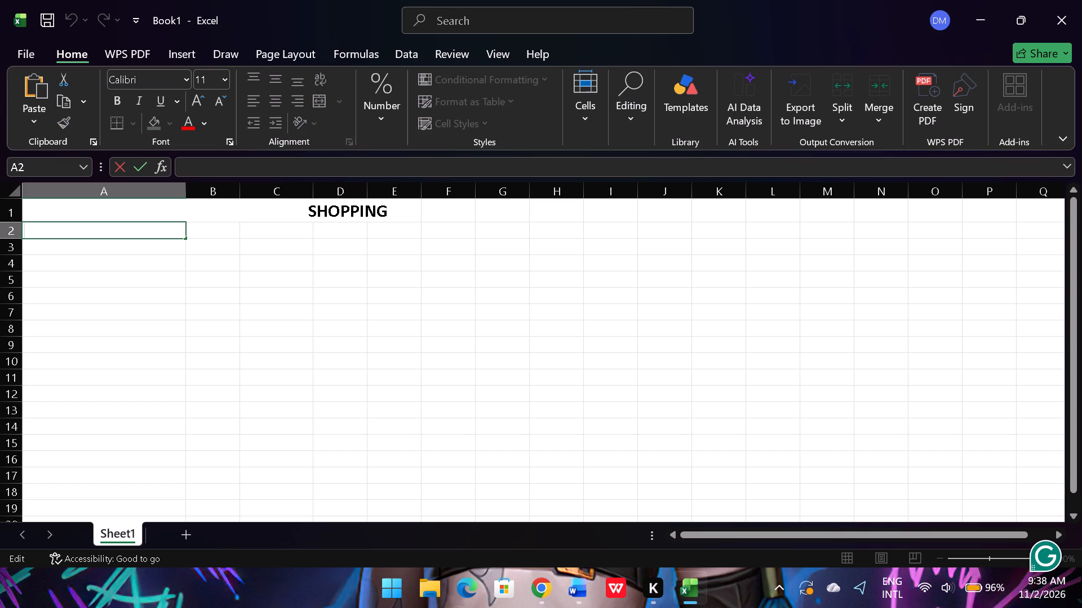
pyautogui.press('p')
pyautogui.press('BackSpace')
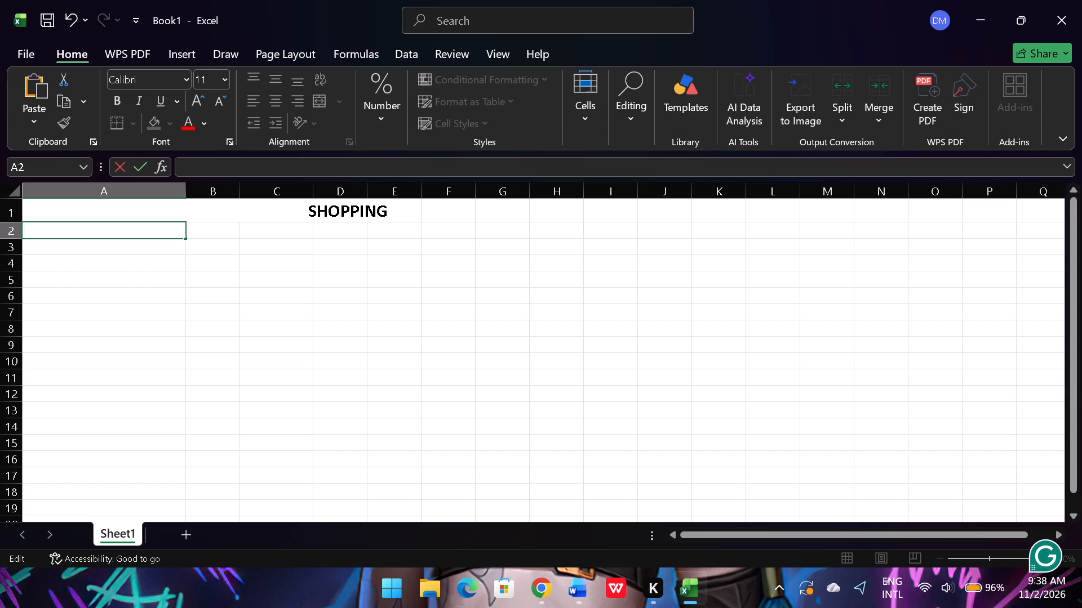
pyautogui.press('p')
pyautogui.write('RODUCTS')
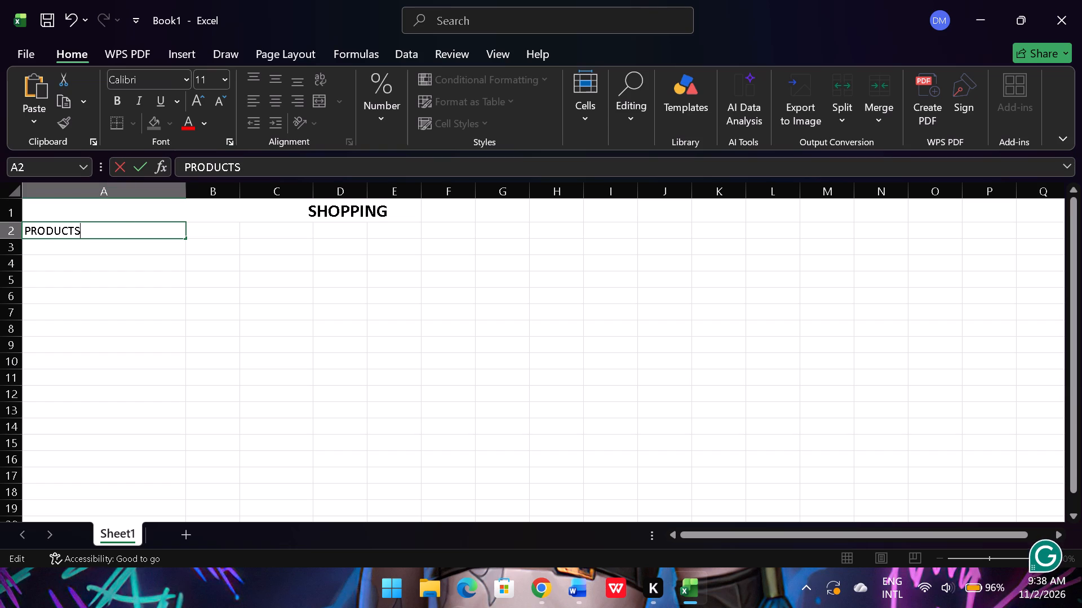
# Enter the header PRICE in cell B2, next to PRODUCTS.
pyautogui.click(227, 230)
pyautogui.click(214, 236)
pyautogui.doubleClick(211, 233)
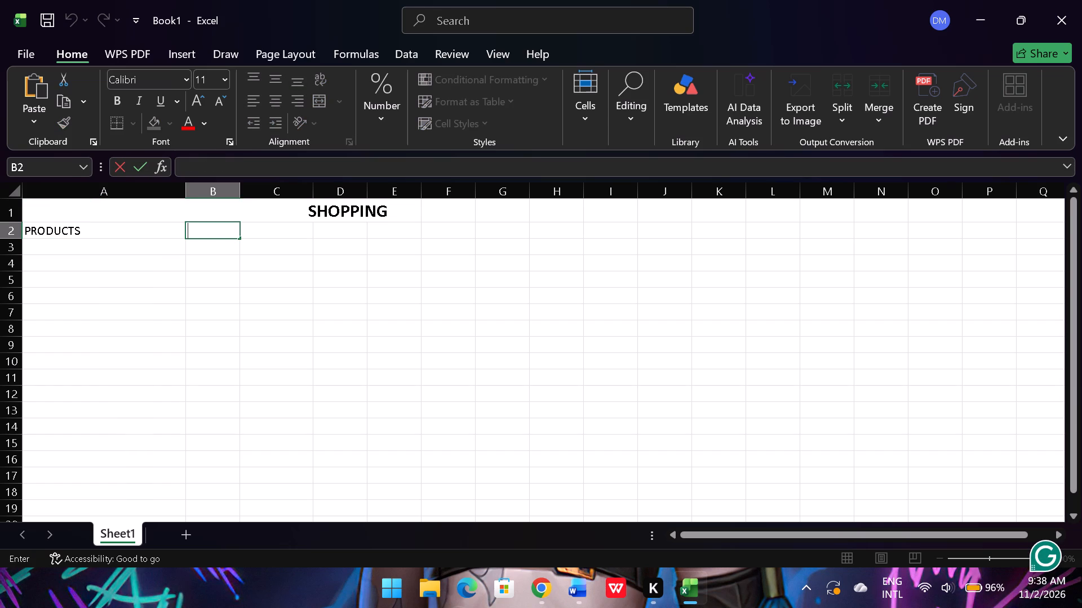
pyautogui.write('PRICE')
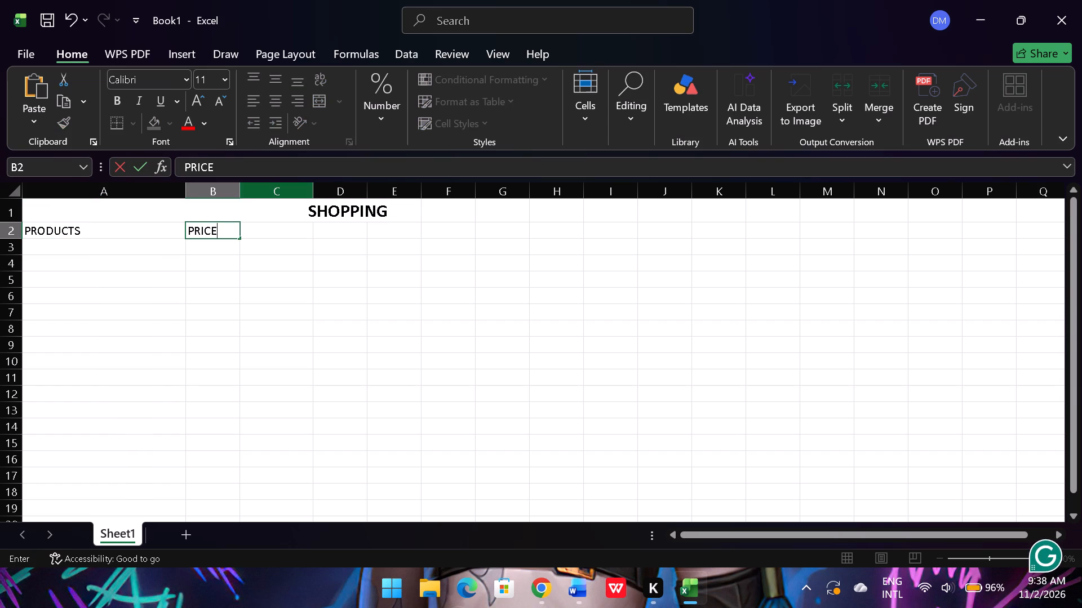
# Widen columns B and C together to the same larger width.
pyautogui.click(240, 186)
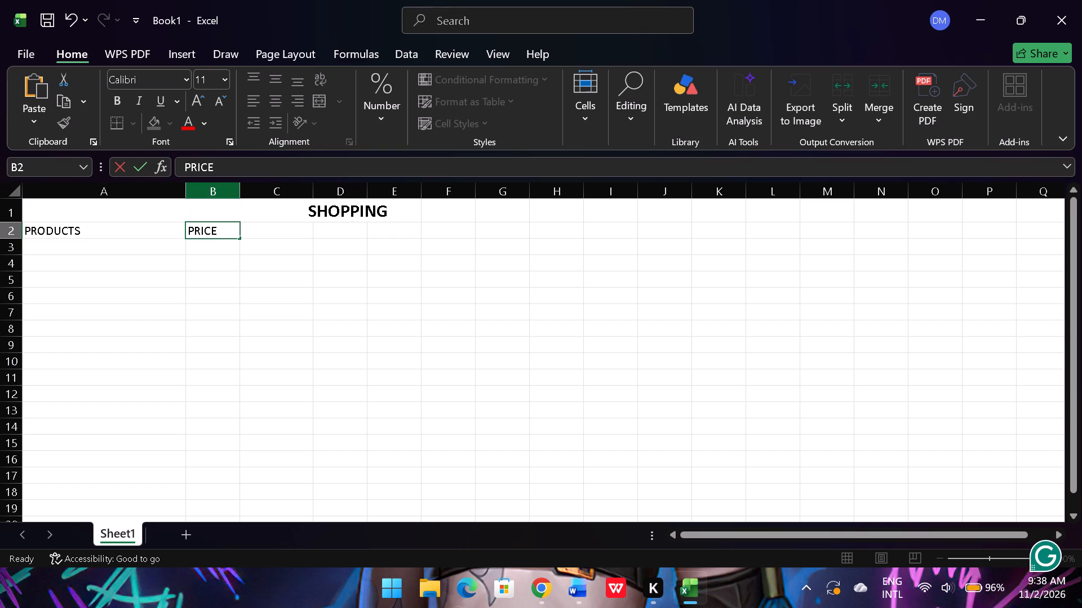
pyautogui.moveTo(241, 184); pyautogui.dragTo(277, 177)
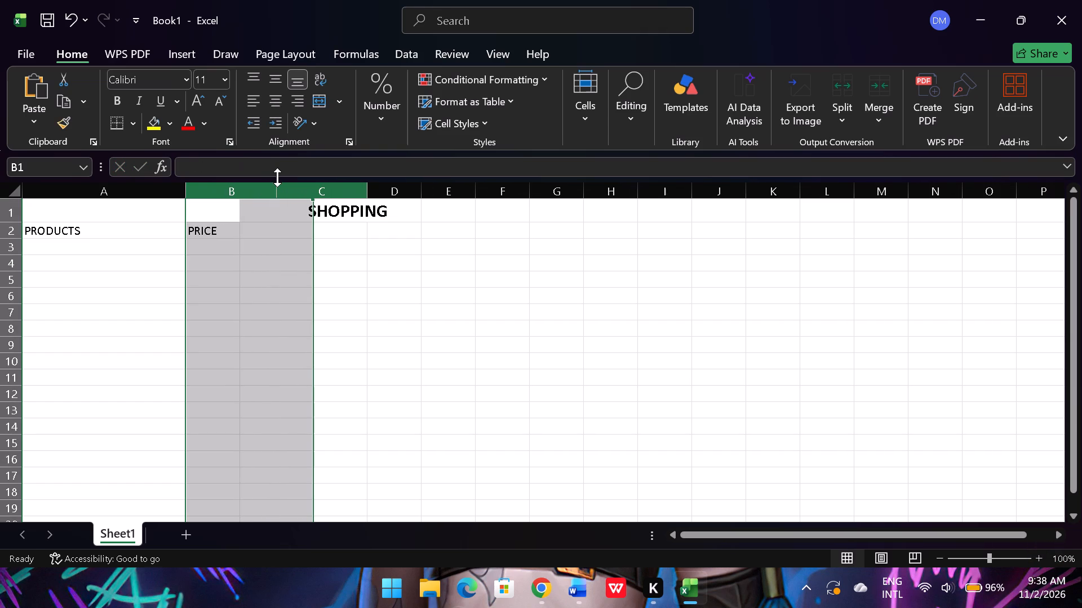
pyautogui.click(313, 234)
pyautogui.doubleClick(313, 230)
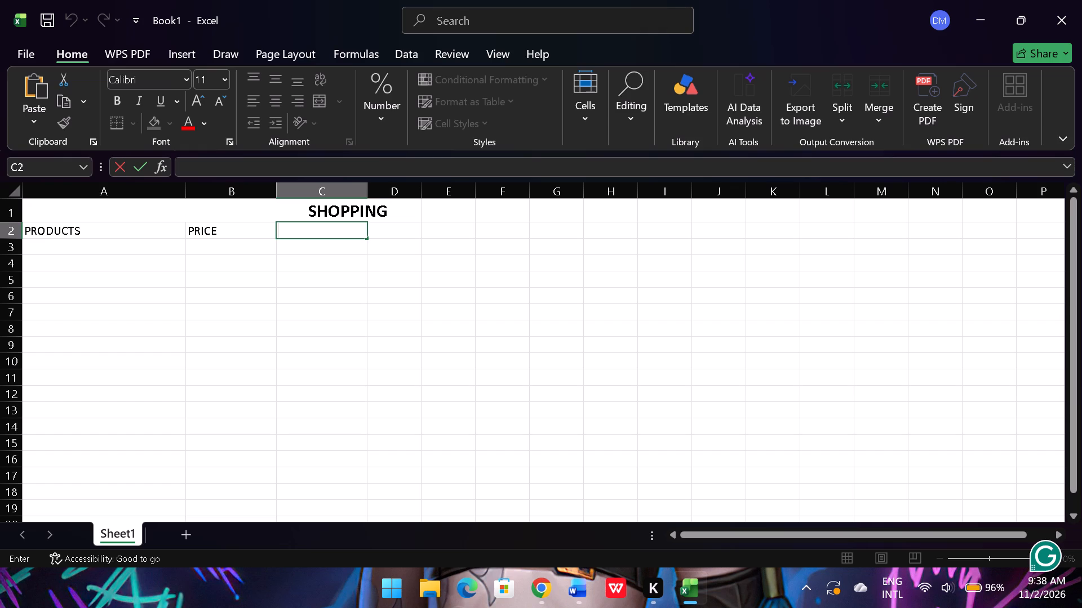
# Merge cells E1 through K1, beside the SHOPPING title, into one cell using Merge Across.
pyautogui.click(477, 209)
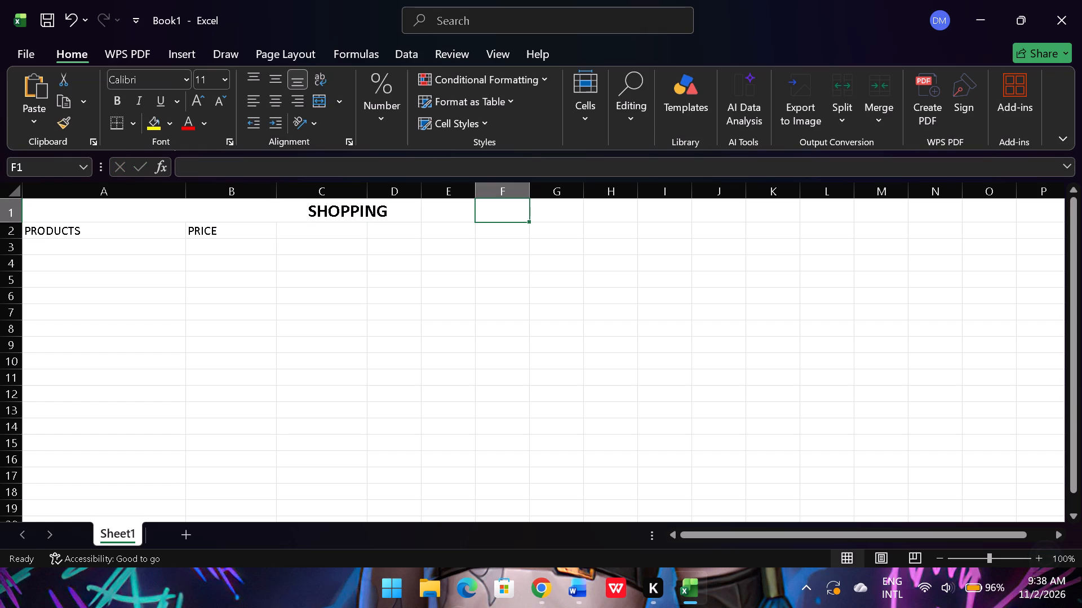
pyautogui.moveTo(476, 208); pyautogui.dragTo(624, 211)
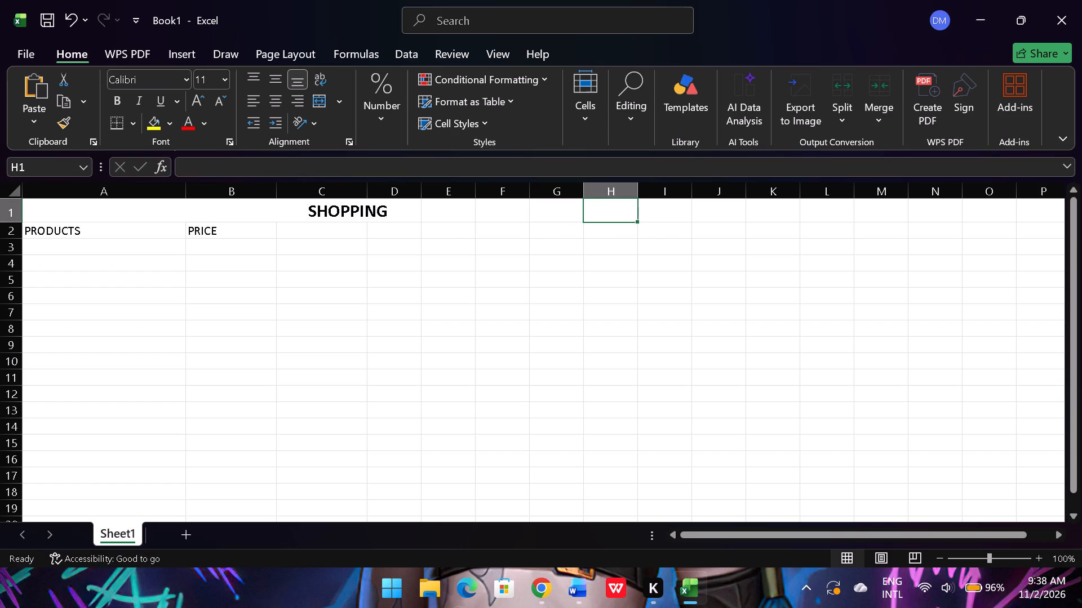
pyautogui.moveTo(467, 210); pyautogui.dragTo(576, 214)
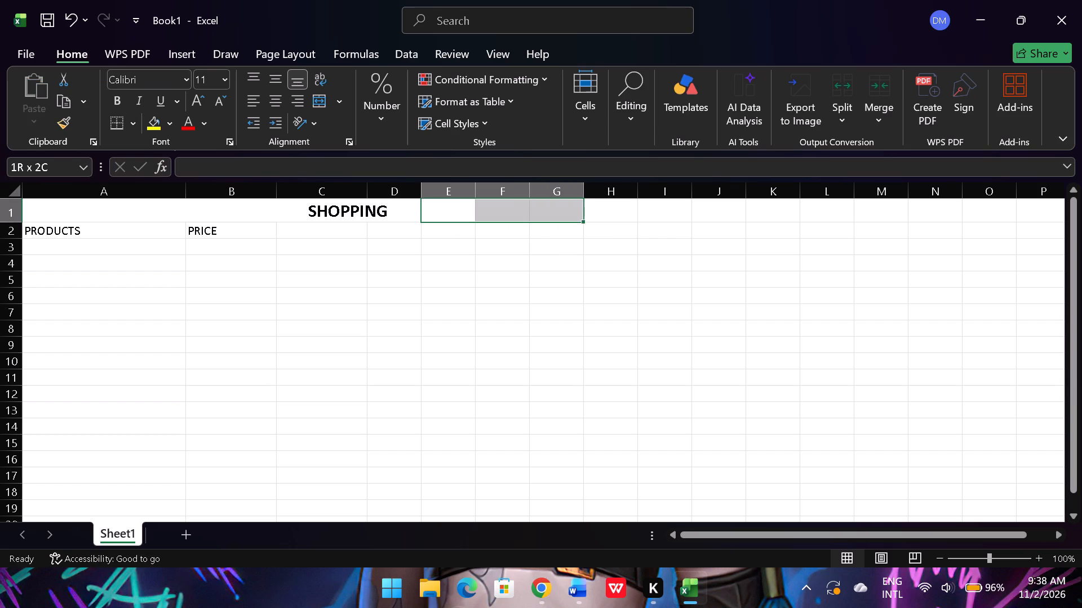
pyautogui.moveTo(576, 214); pyautogui.dragTo(775, 211)
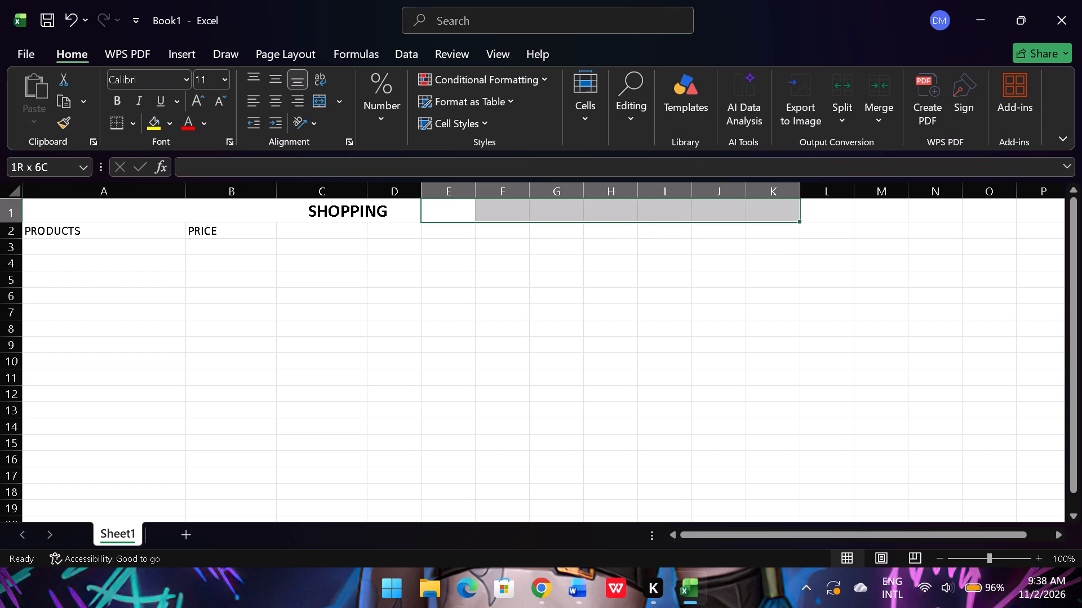
pyautogui.moveTo(775, 211); pyautogui.dragTo(795, 211)
pyautogui.write('HM')
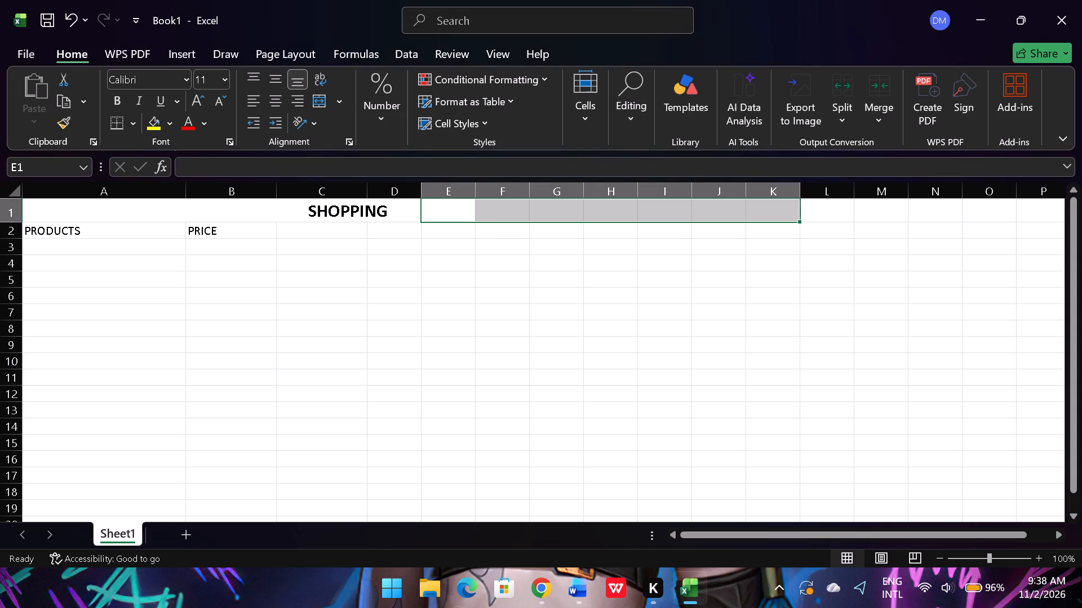
pyautogui.write('HMA')
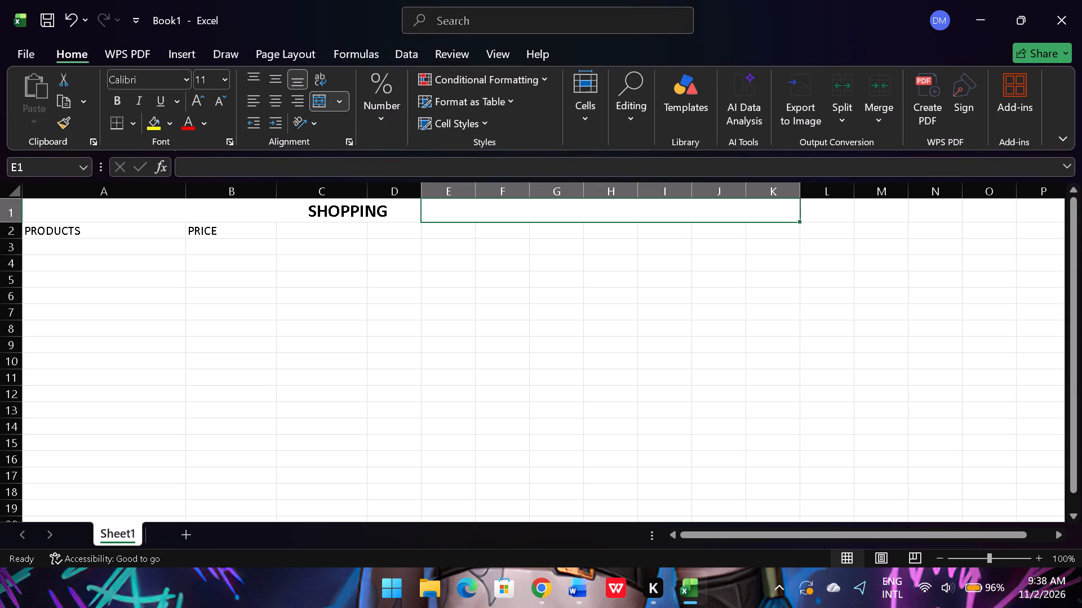
# Enter the heading BUDGET WITHIN in the merged cell E1.
pyautogui.doubleClick(491, 208)
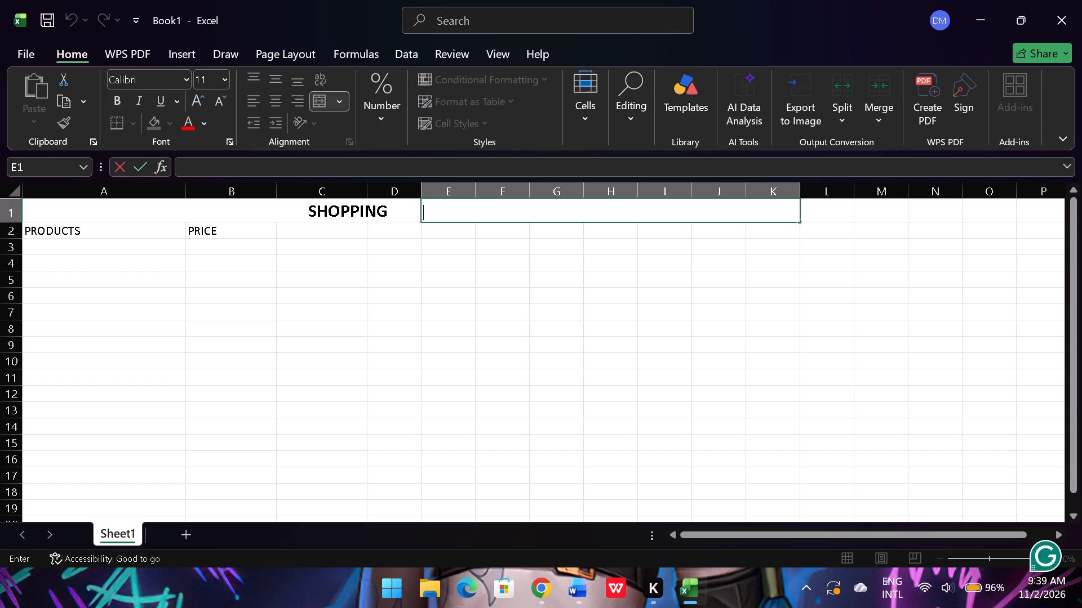
pyautogui.press('b')
pyautogui.press('u')
pyautogui.write('DGET')
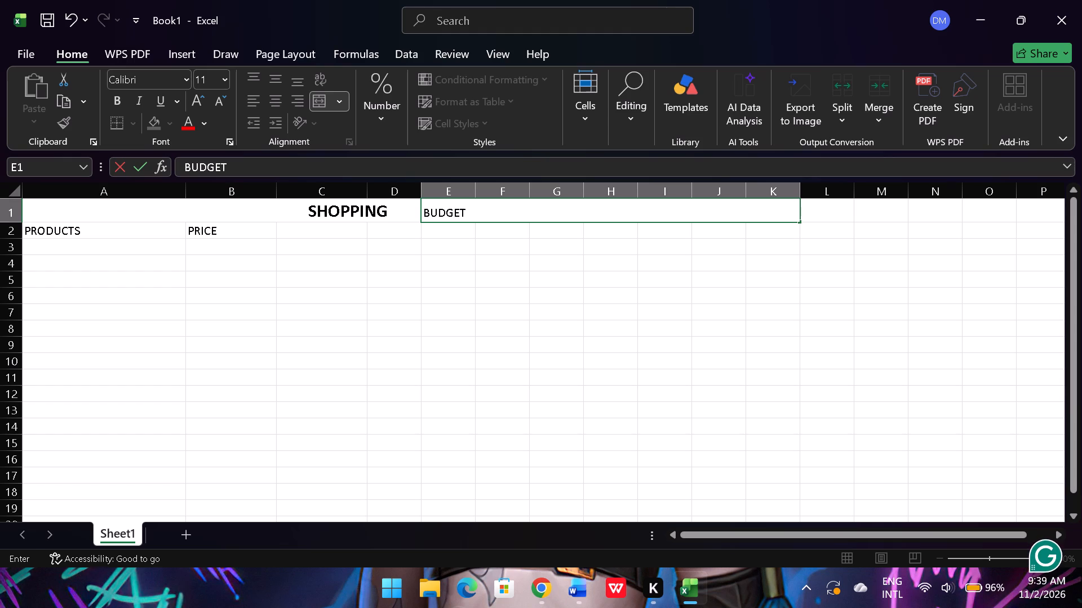
pyautogui.press('space')
pyautogui.write('WITHIN')
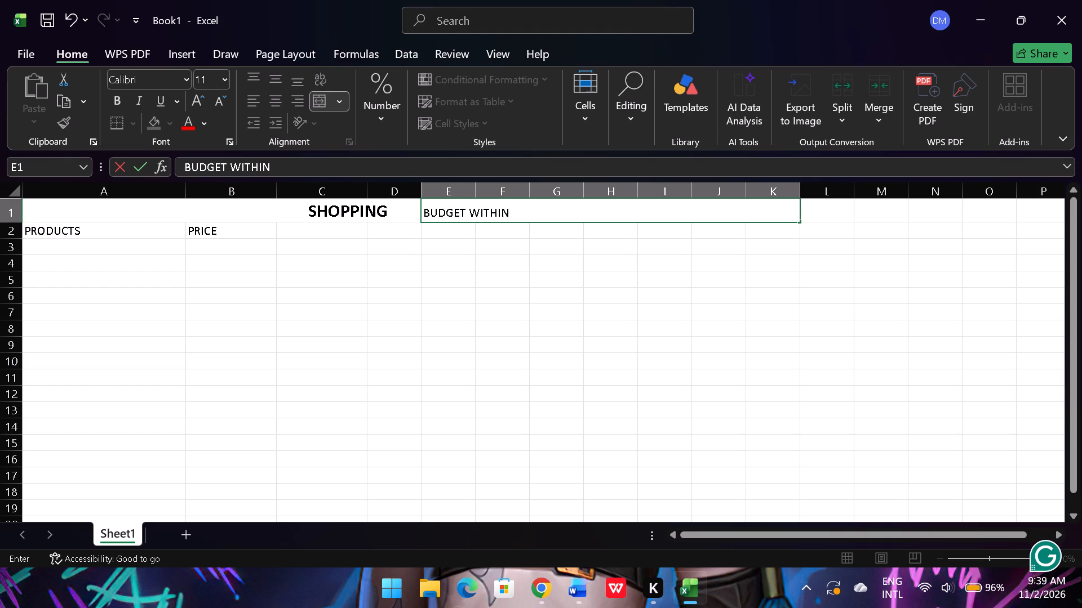
pyautogui.press('Return')
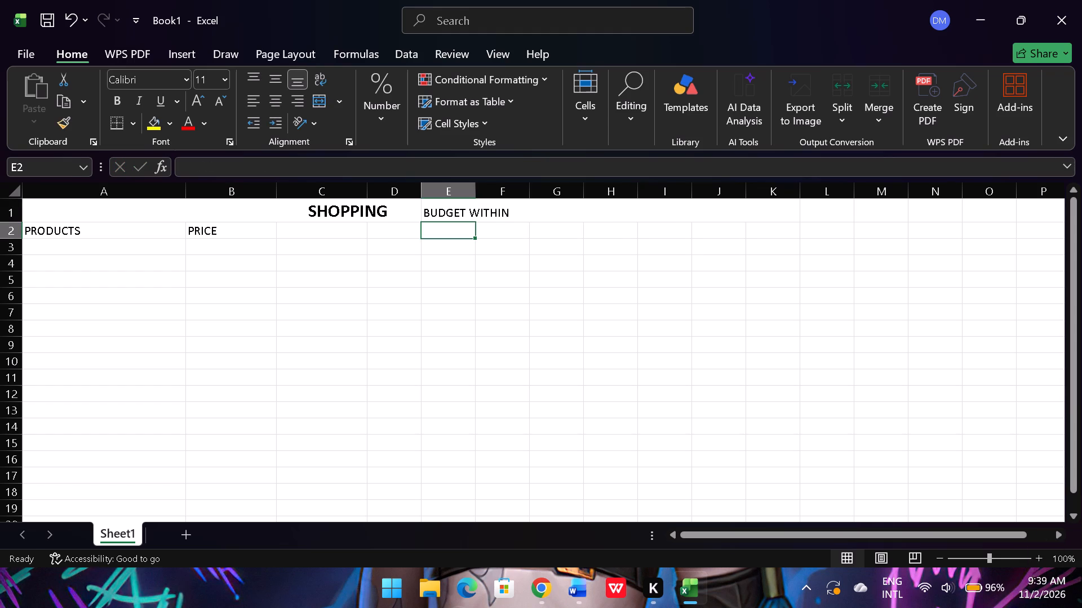
# Insert leading spaces before BUDGET WITHIN in E1 to shift the heading to about the middle of the merged cell.
pyautogui.click(425, 218)
pyautogui.tripleClick(427, 213)
pyautogui.click(431, 212)
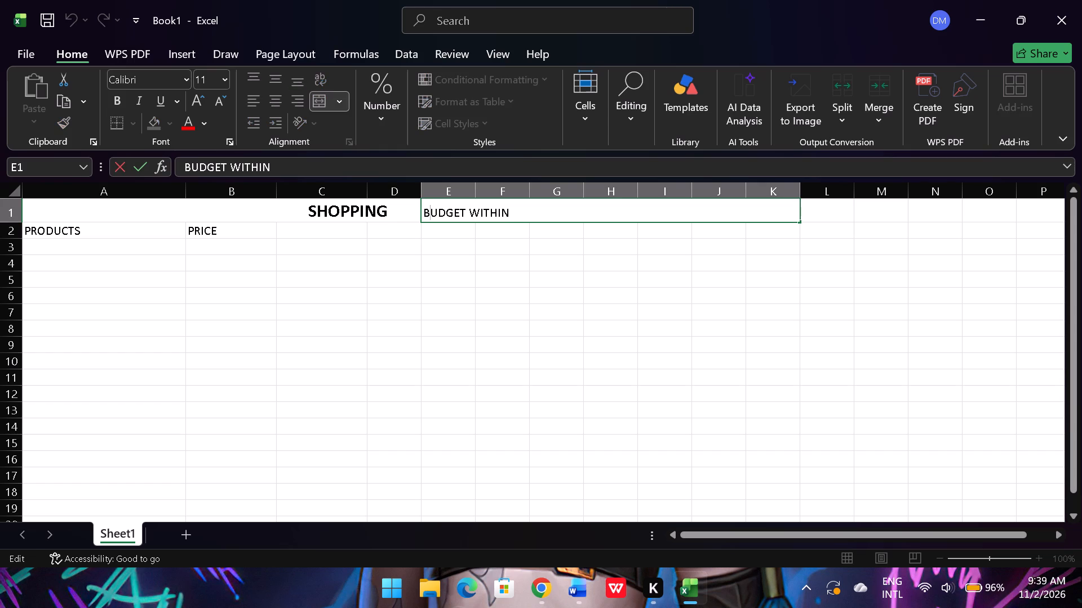
pyautogui.click(422, 213)
pyautogui.press('c')
pyautogui.press('space')
pyautogui.press('space')
pyautogui.press('space')
pyautogui.press('space')
pyautogui.press('space')
pyautogui.press('space')
pyautogui.press('space')
pyautogui.press('space')
pyautogui.press('space')
pyautogui.press('space')
pyautogui.press('space')
pyautogui.press('space')
pyautogui.press('space')
pyautogui.press('space')
pyautogui.press('space')
pyautogui.press('space')
pyautogui.press('space')
pyautogui.press('space')
pyautogui.press('space')
pyautogui.press('space')
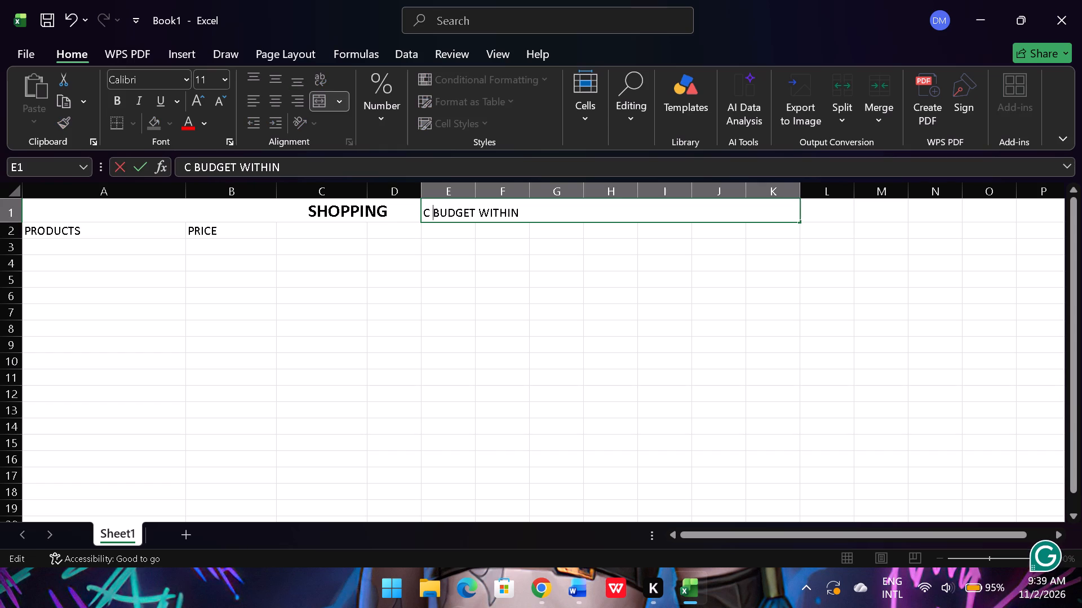
pyautogui.click(432, 211)
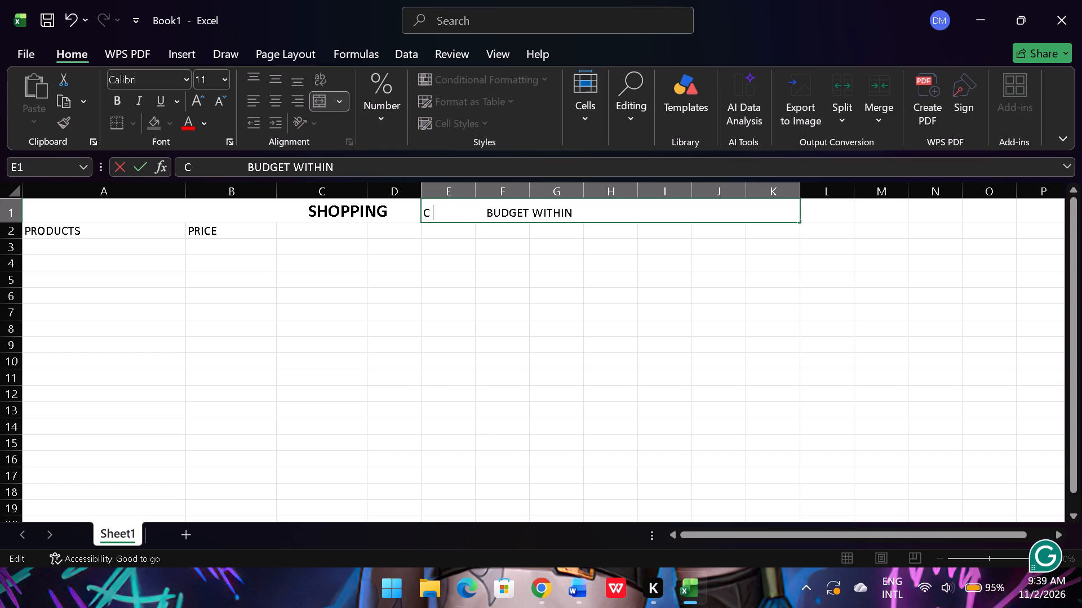
pyautogui.press('BackSpace')
pyautogui.press('BackSpace')
pyautogui.press('space')
pyautogui.press('space')
pyautogui.press('space')
pyautogui.press('space')
pyautogui.press('space')
pyautogui.press('space')
pyautogui.press('space')
pyautogui.press('space')
pyautogui.press('space')
pyautogui.press('space')
pyautogui.press('space')
pyautogui.press('space')
pyautogui.press('space')
pyautogui.press('space')
pyautogui.press('space')
pyautogui.press('space')
pyautogui.press('space')
pyautogui.press('space')
pyautogui.press('space')
pyautogui.press('space')
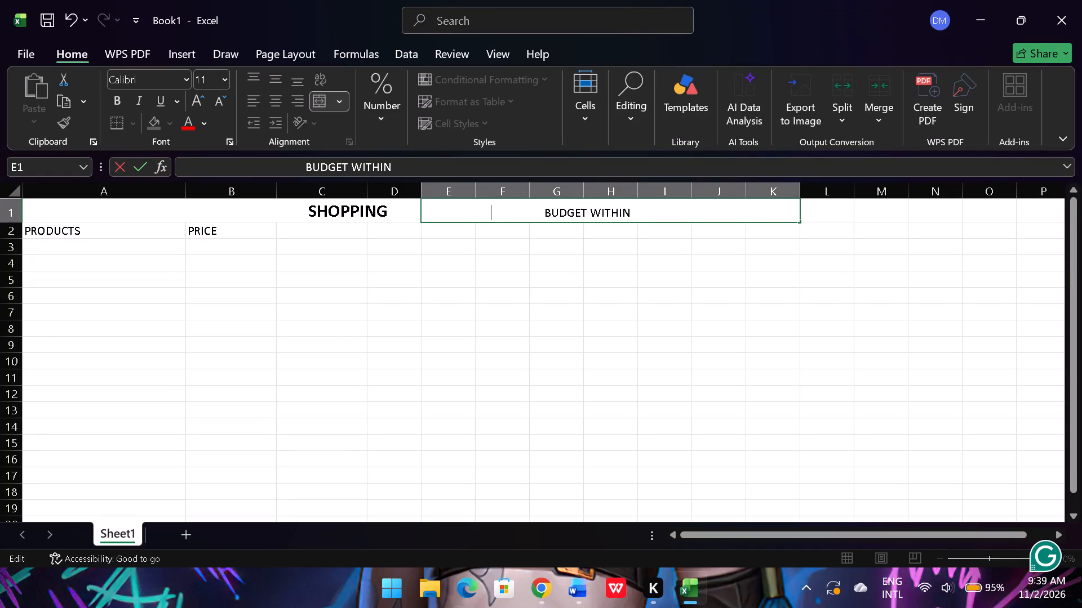
# Format the BUDGET WITHIN heading text as bold and commit the cell entry.
pyautogui.moveTo(637, 209); pyautogui.dragTo(542, 218)
pyautogui.click(561, 189)
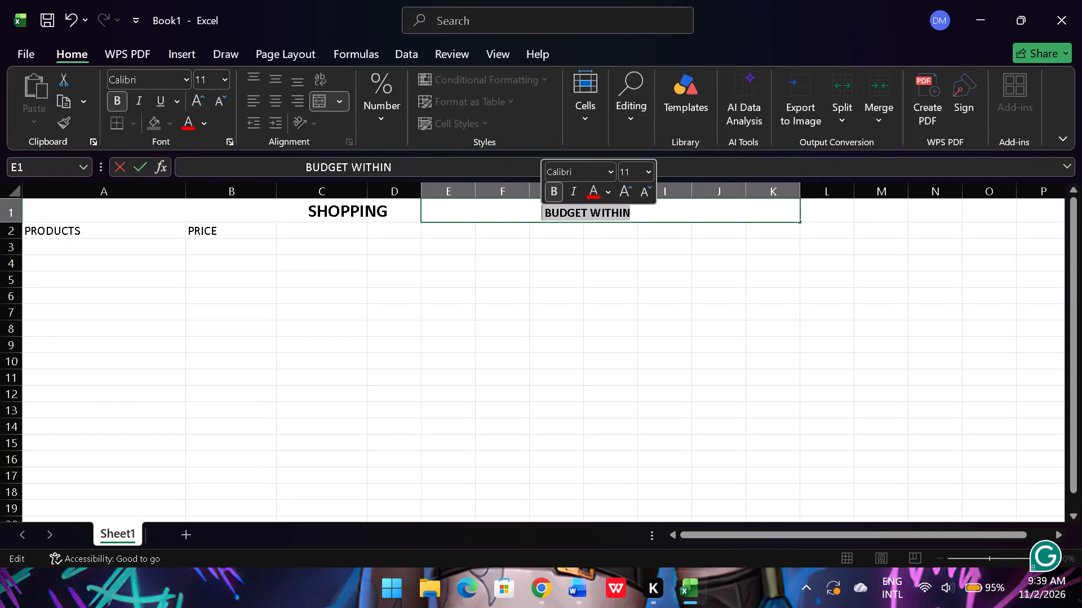
pyautogui.click(513, 233)
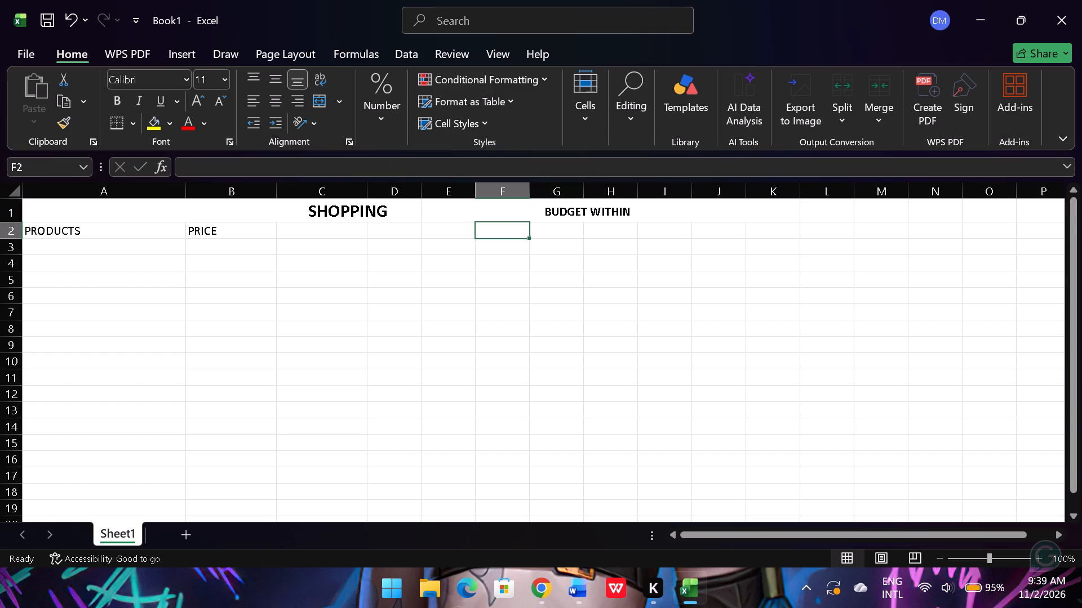
# Enter the product Maize Flour in cell A3, under the PRODUCTS heading.
pyautogui.doubleClick(67, 249)
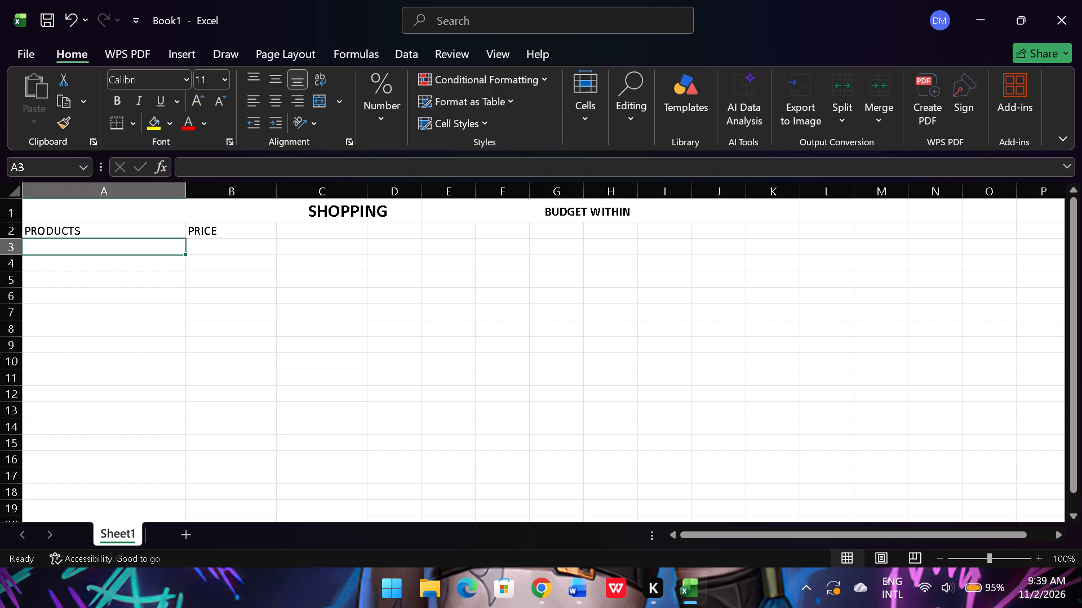
pyautogui.tripleClick(65, 247)
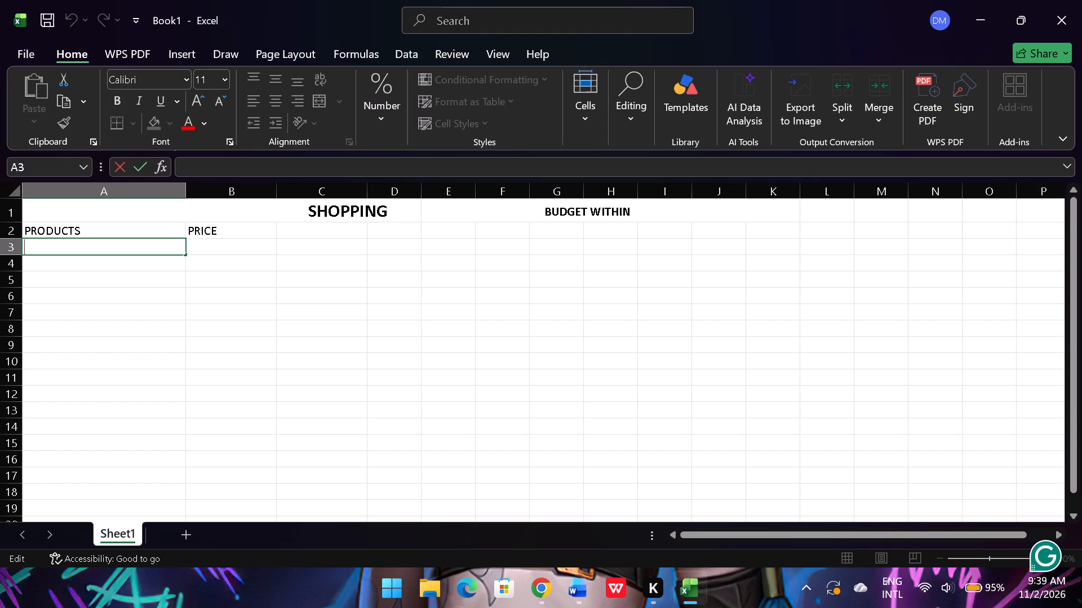
pyautogui.write('MA')
pyautogui.press('BackSpace')
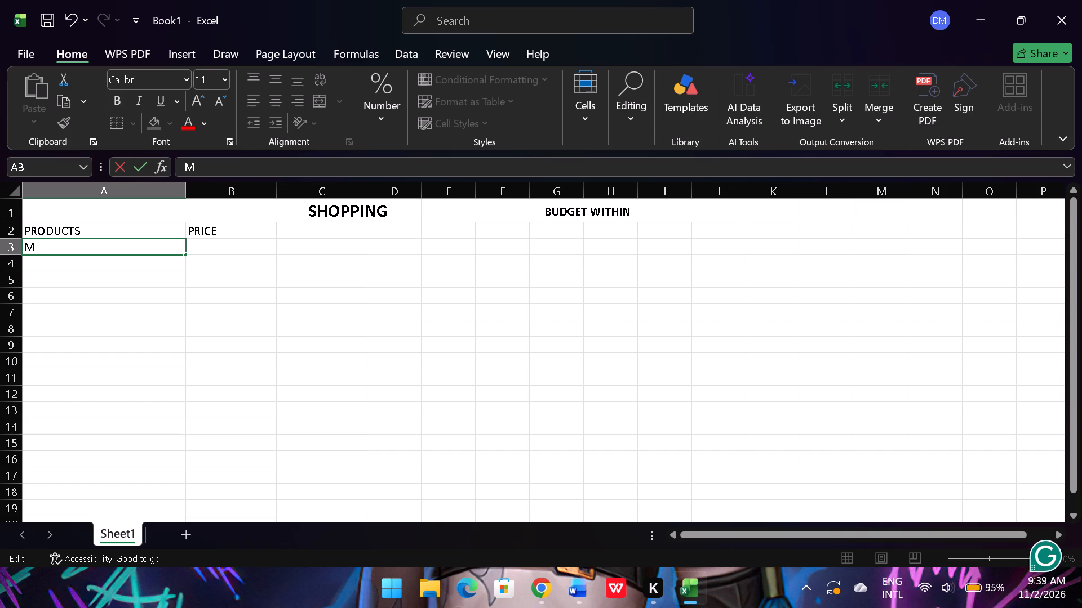
pyautogui.write('ai')
pyautogui.write('ze')
pyautogui.press('space')
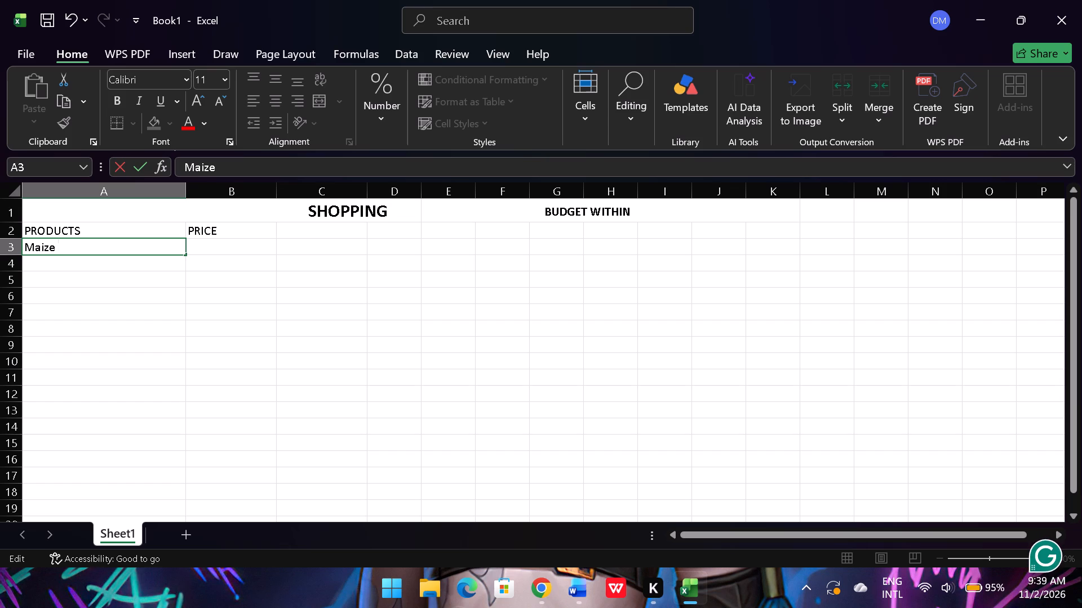
pyautogui.press('f')
pyautogui.write('lour')
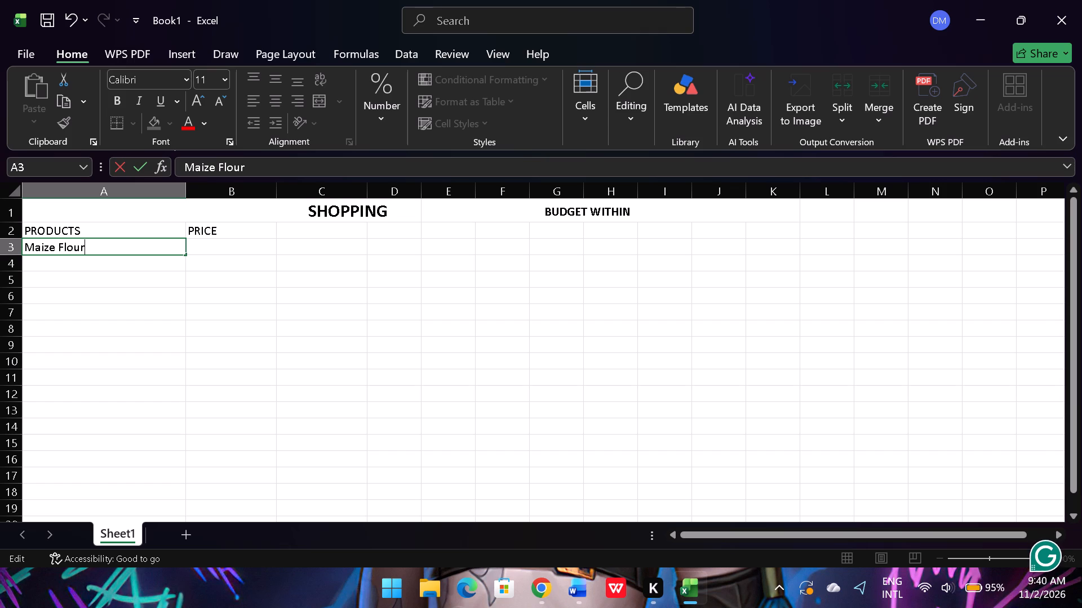
# Enter 140*3 as the Maize Flour price in cell B3, as plain text without an equals sign.
pyautogui.doubleClick(210, 249)
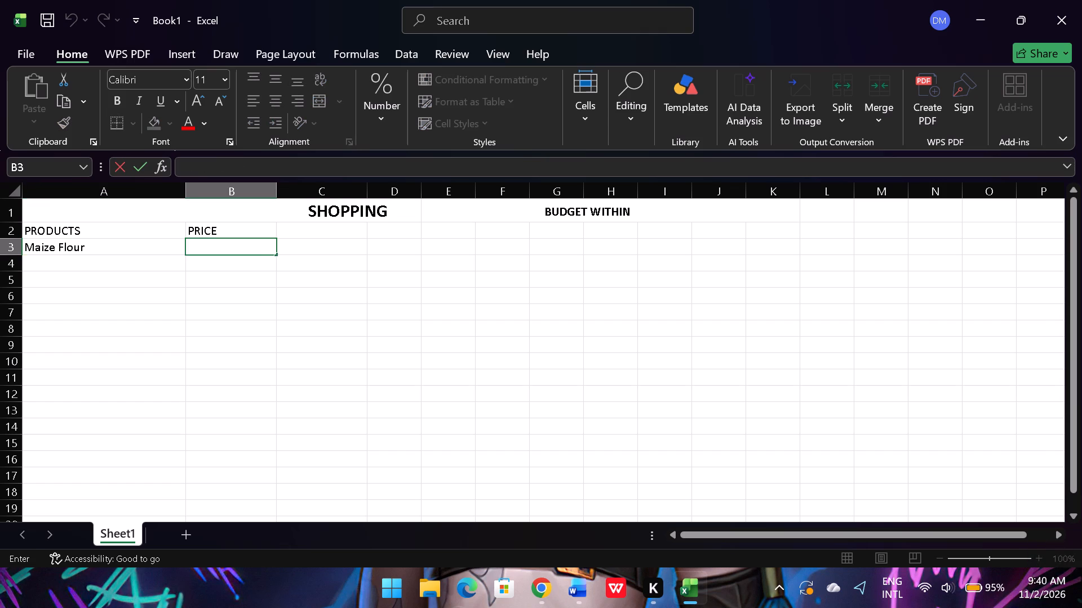
pyautogui.write('14')
pyautogui.press('0')
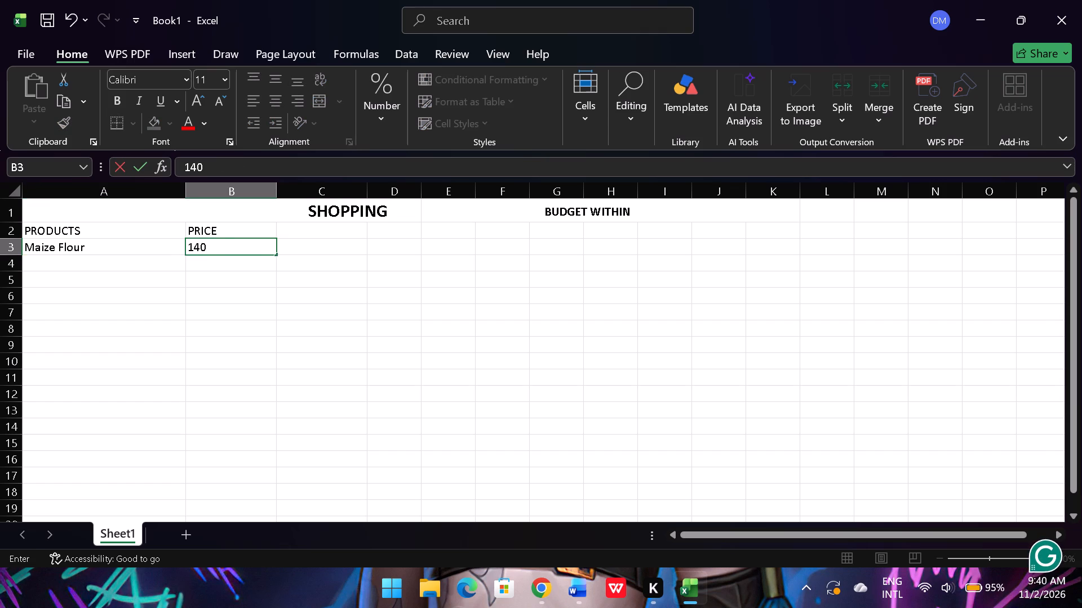
pyautogui.hotkey('shift', '*')
pyautogui.press('5')
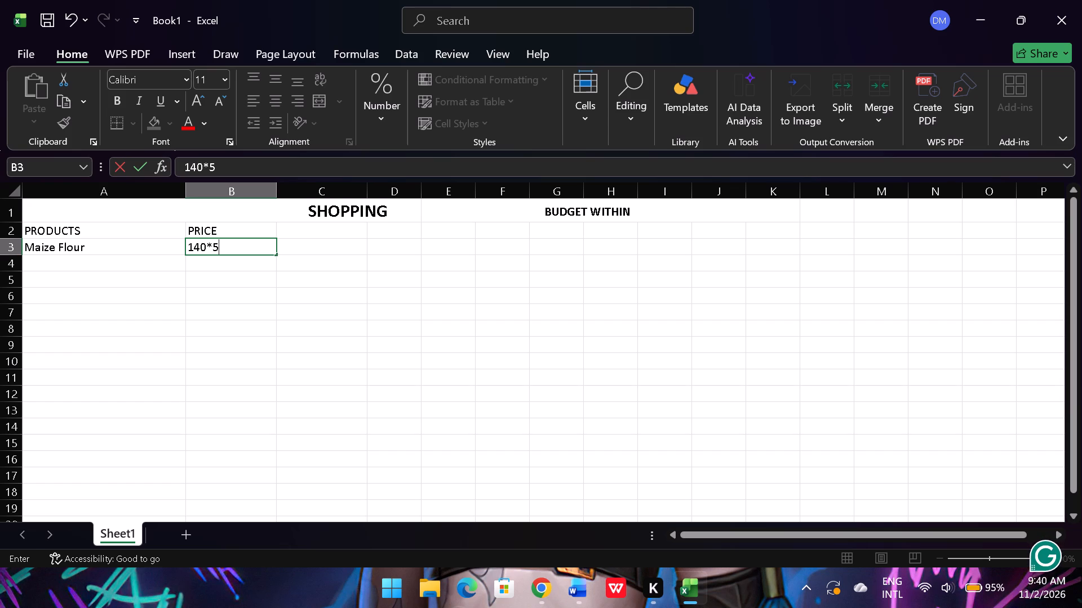
pyautogui.press('BackSpace')
pyautogui.press('3')
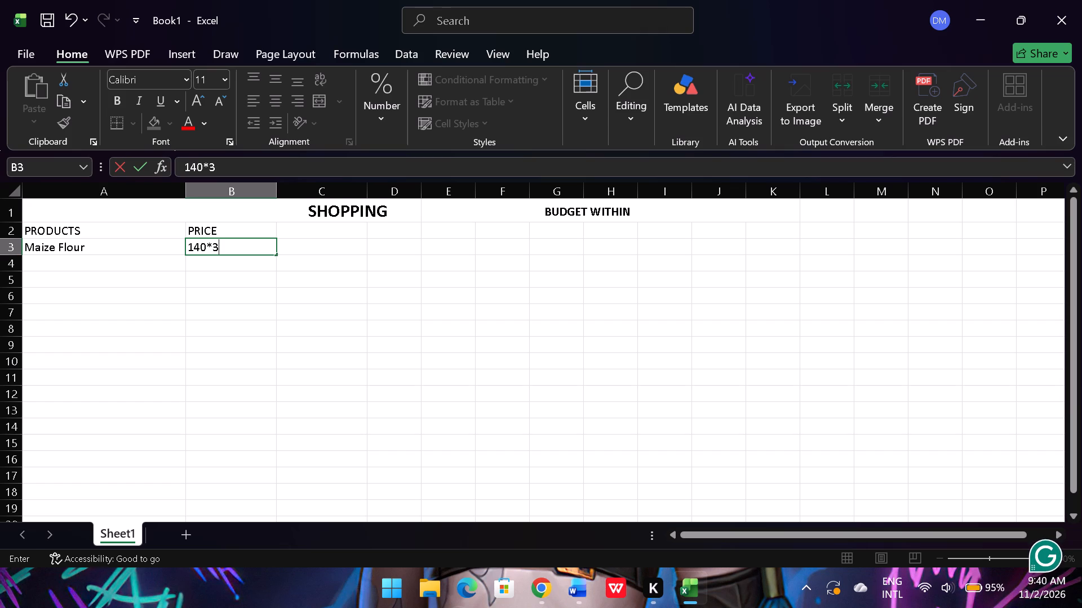
# Open cell A4, below Maize Flour, for entering the next product.
pyautogui.click(69, 270)
pyautogui.doubleClick(68, 266)
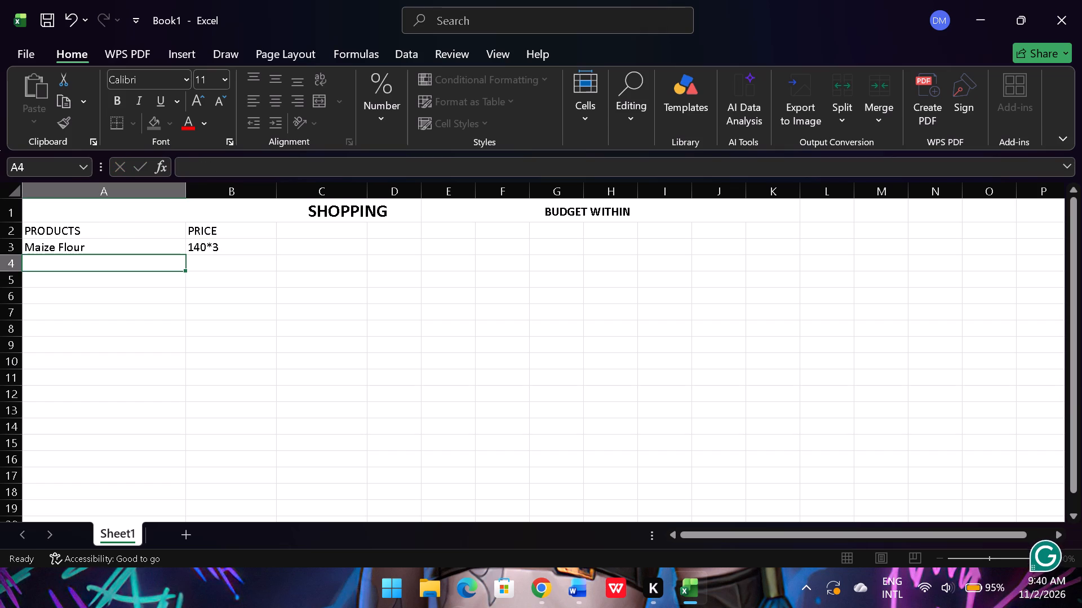
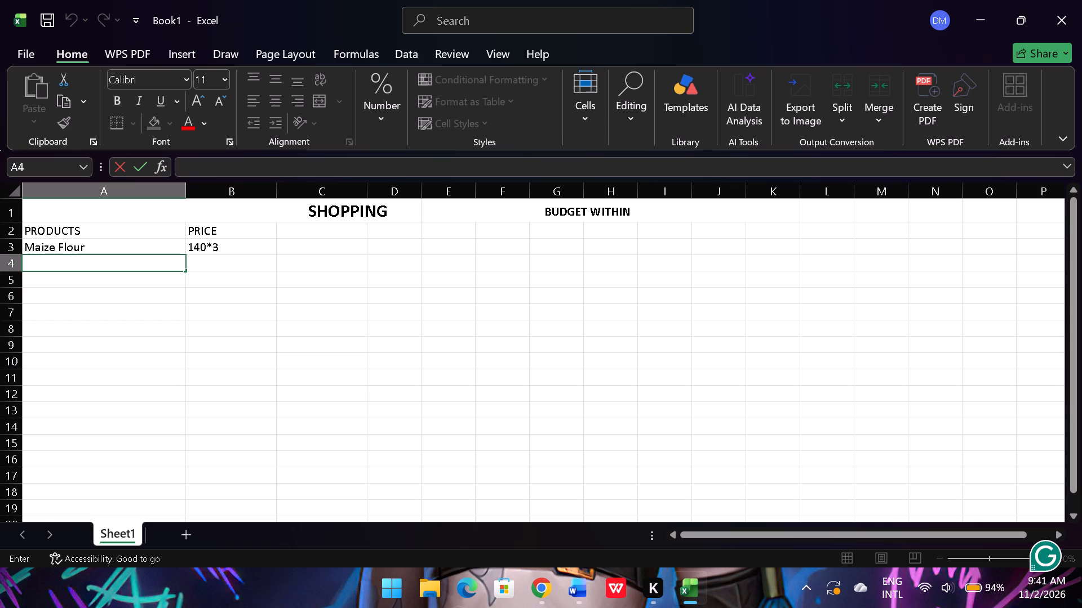
# Enter the product Rice in cell A4 with its price 200*3 as plain text in B4.
pyautogui.press('r')
pyautogui.write('ice')
pyautogui.doubleClick(199, 265)
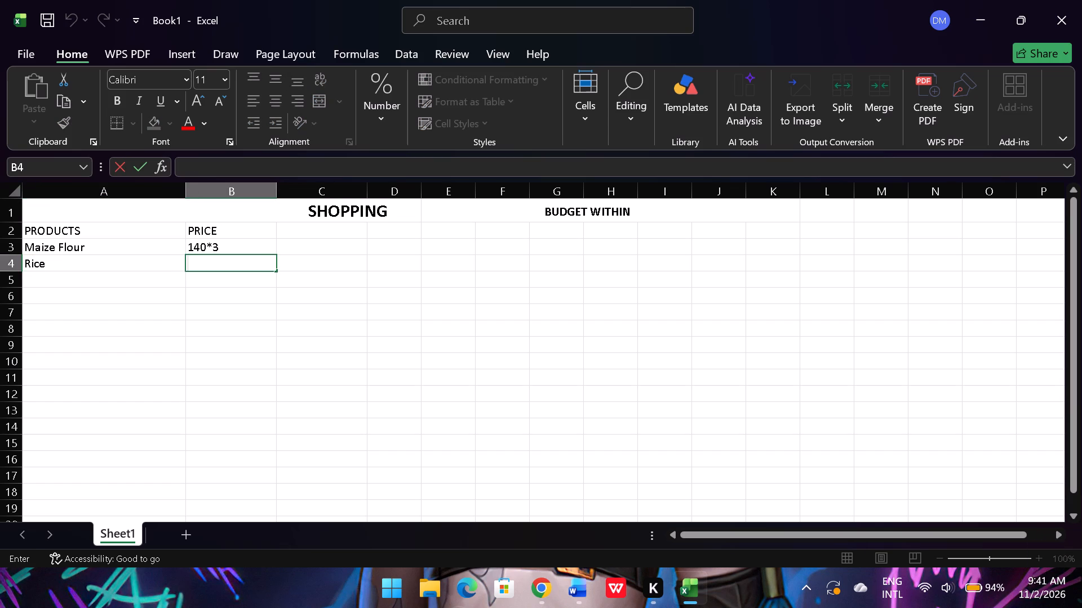
pyautogui.write('200')
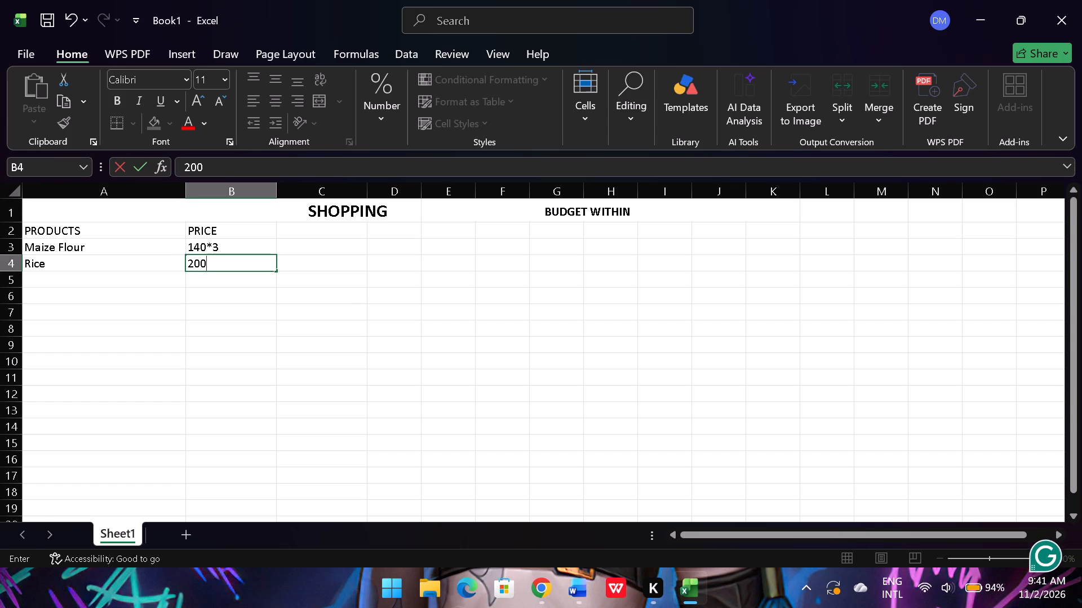
pyautogui.hotkey('shift', '*')
pyautogui.press('3')
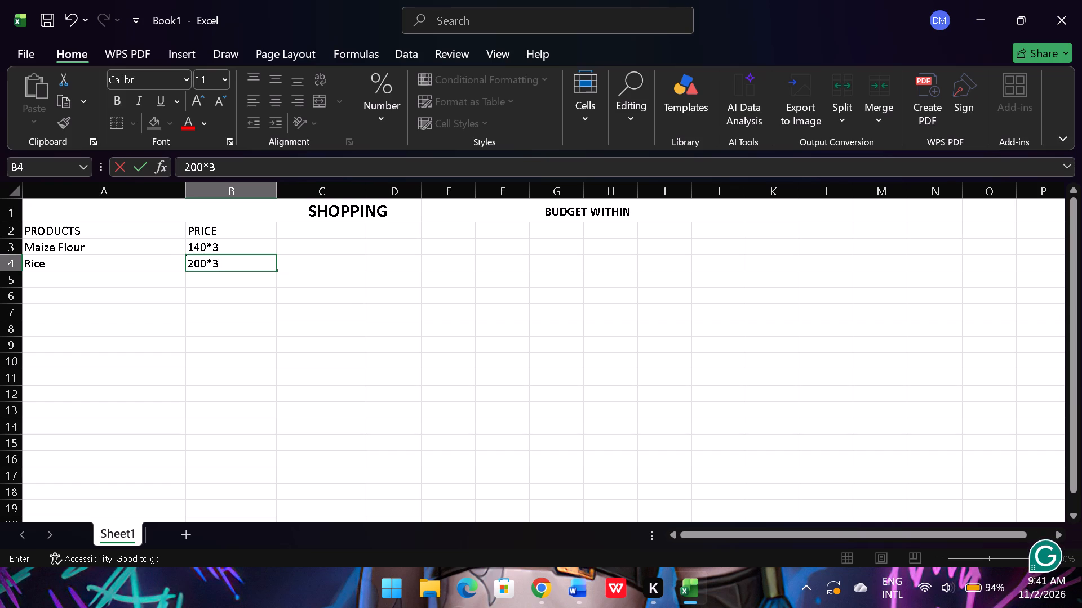
# Add the product Eggs in cell A5 with a price of 500 in B5.
pyautogui.doubleClick(52, 283)
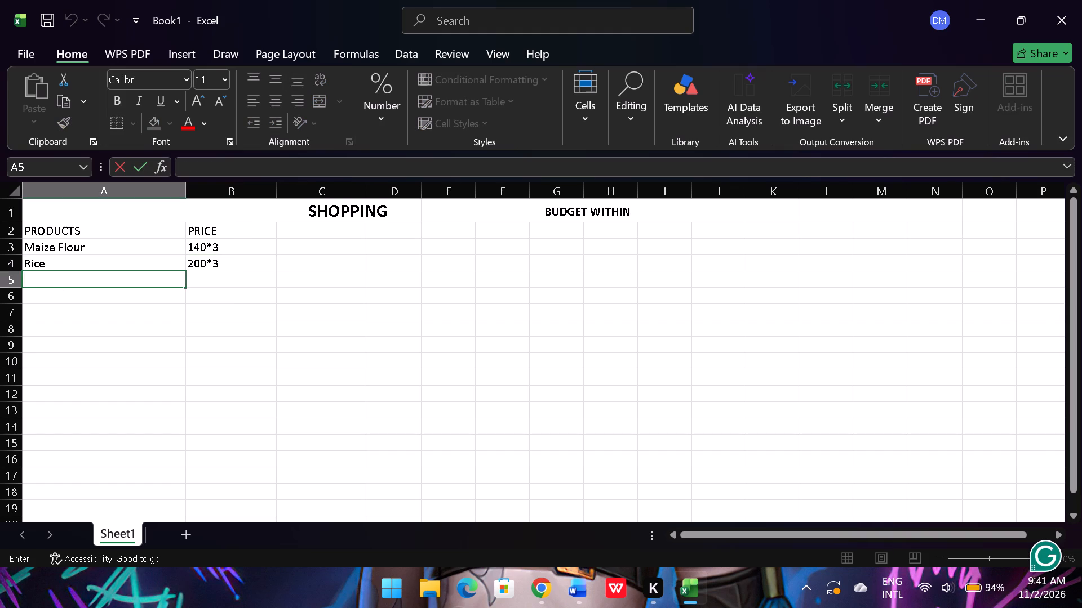
pyautogui.press('e')
pyautogui.write('ggs')
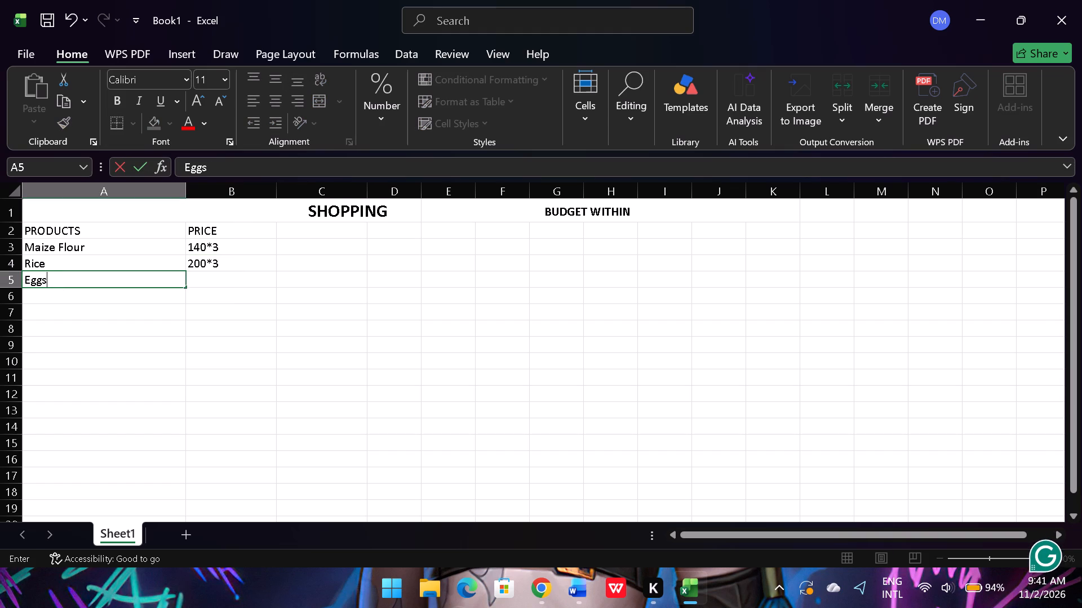
pyautogui.doubleClick(210, 284)
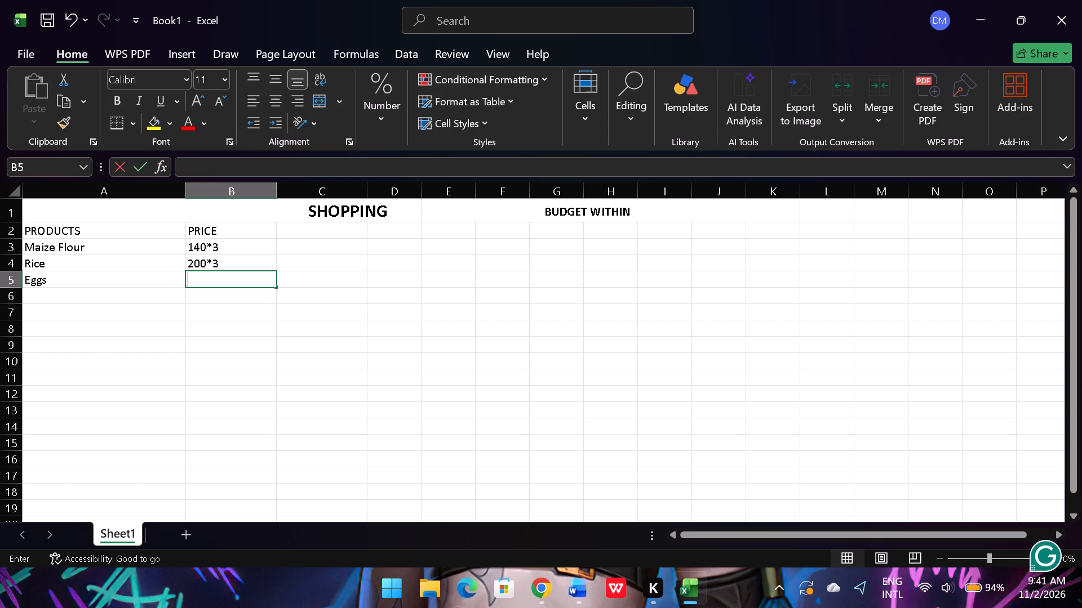
pyautogui.write('500')
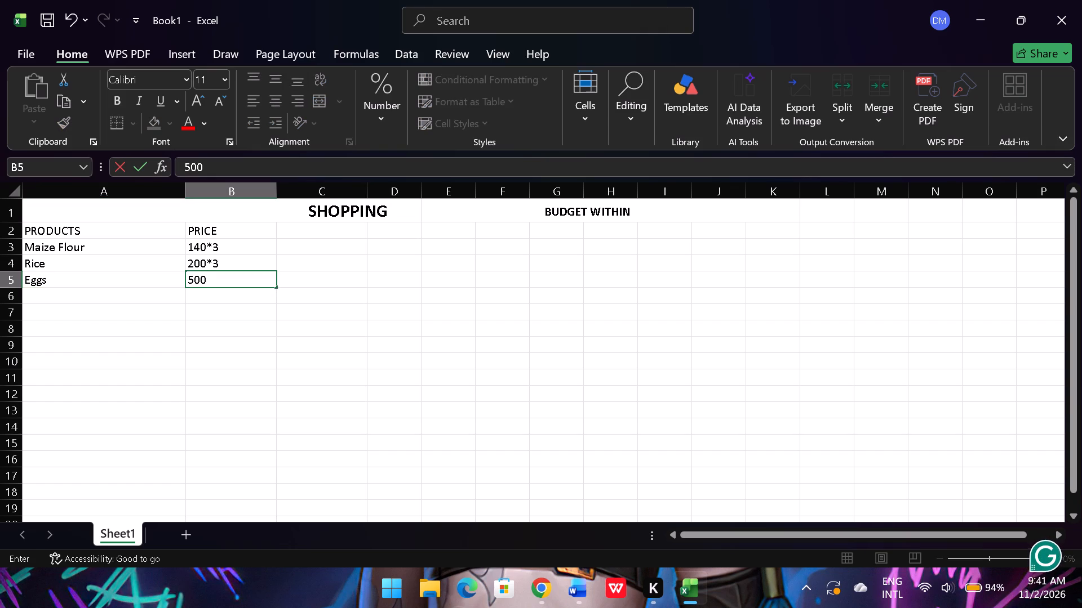
# Add the product Sweats in cell A6 with its price 300*4 as plain text in B6.
pyautogui.click(56, 299)
pyautogui.click(56, 299)
pyautogui.doubleClick(56, 299)
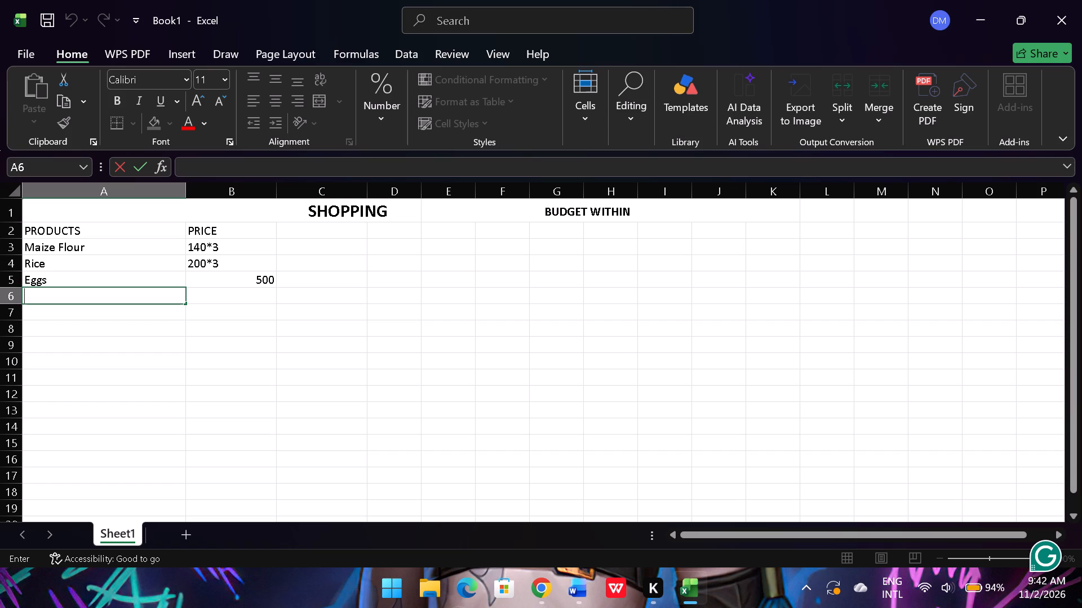
pyautogui.press('s')
pyautogui.write('wa')
pyautogui.press('BackSpace')
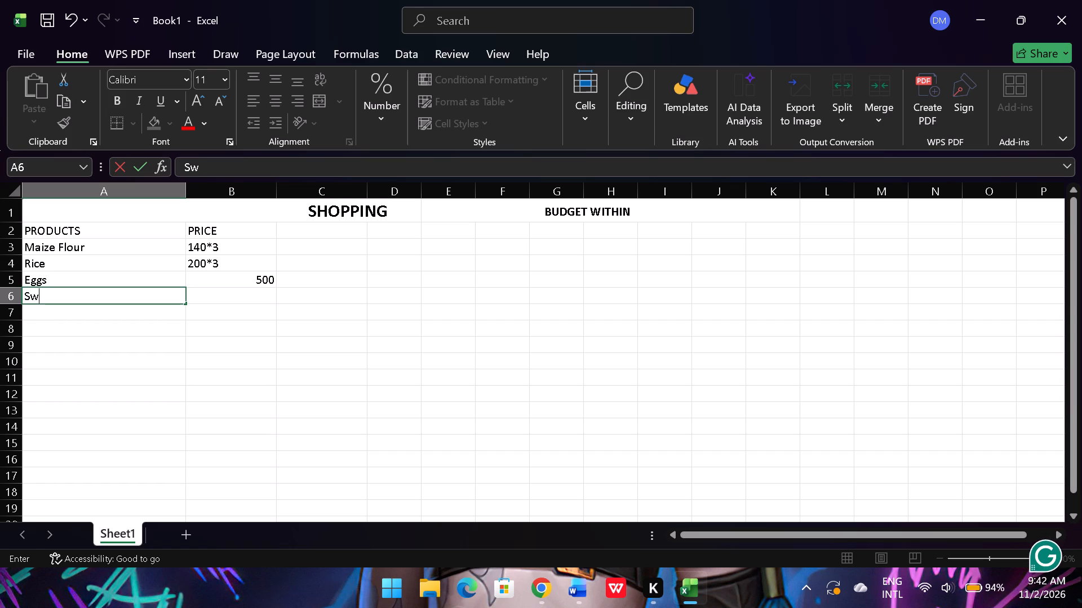
pyautogui.write('eats')
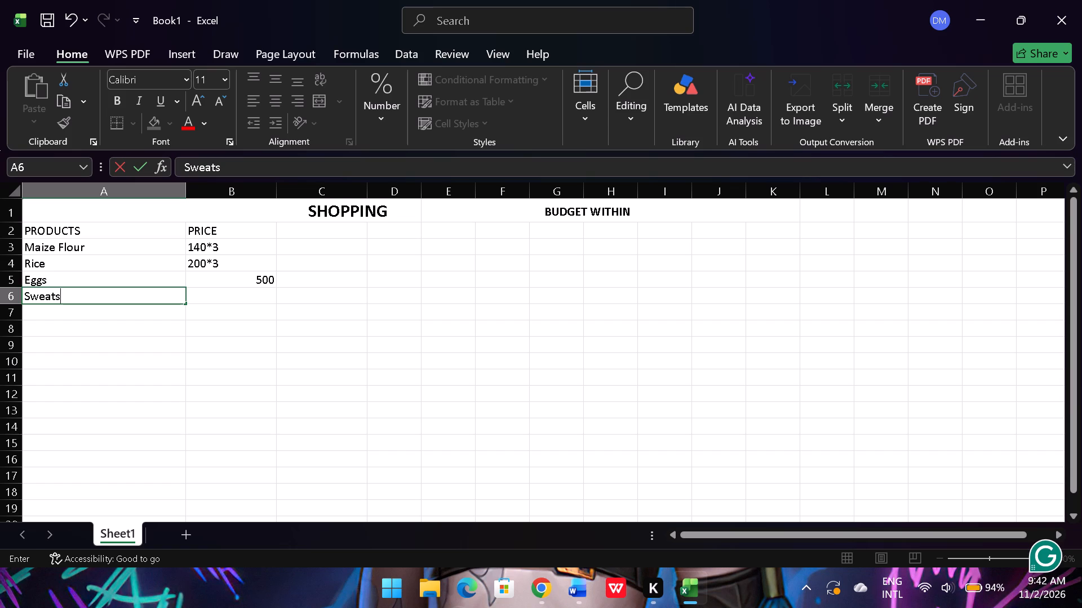
pyautogui.doubleClick(229, 297)
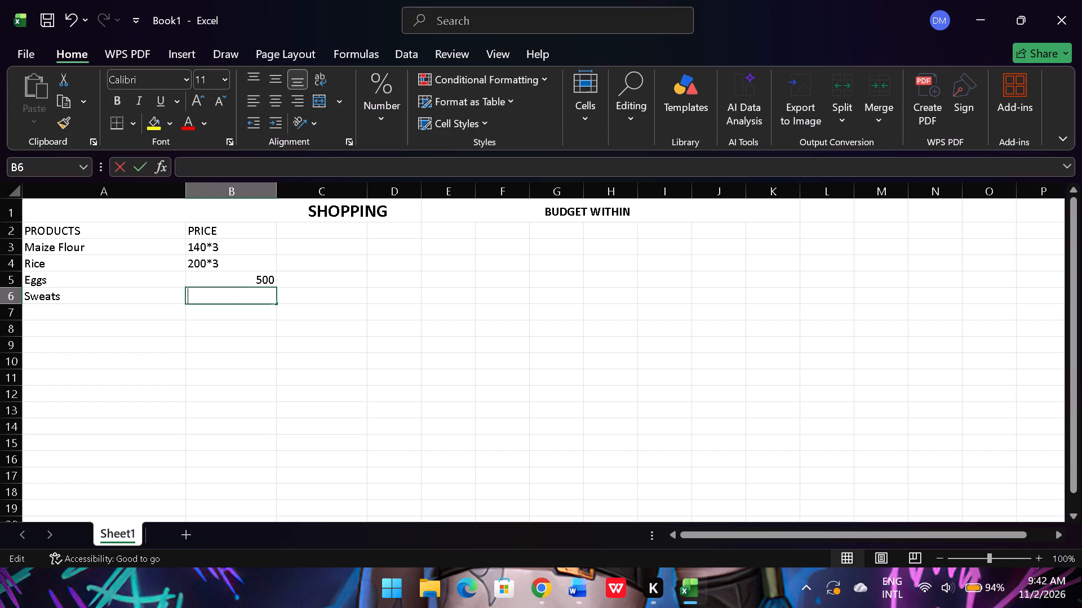
pyautogui.write('30')
pyautogui.press('0')
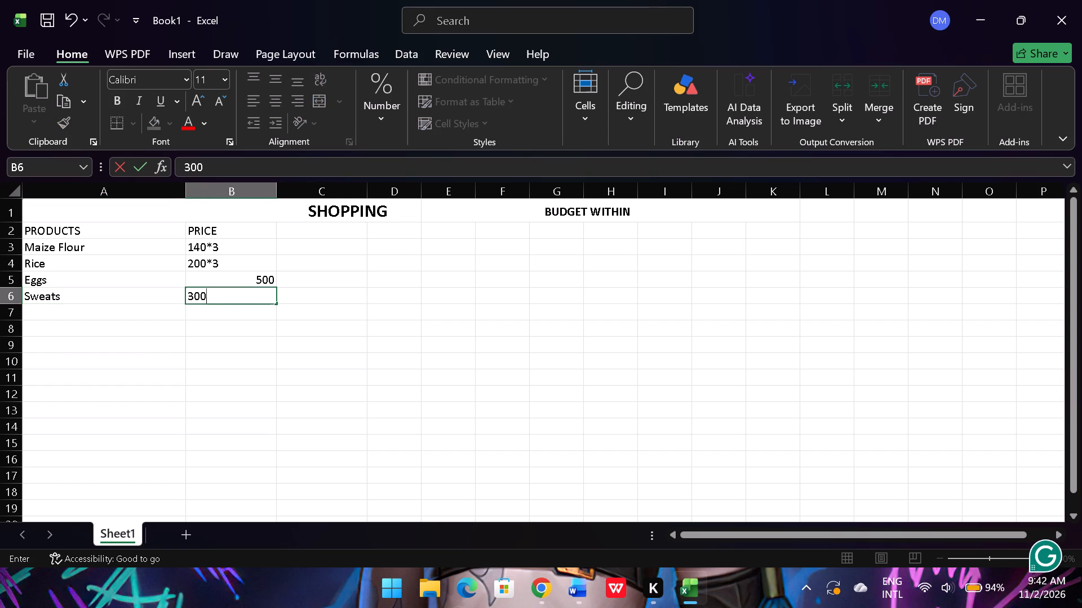
pyautogui.hotkey('shift', '*')
pyautogui.press('4')
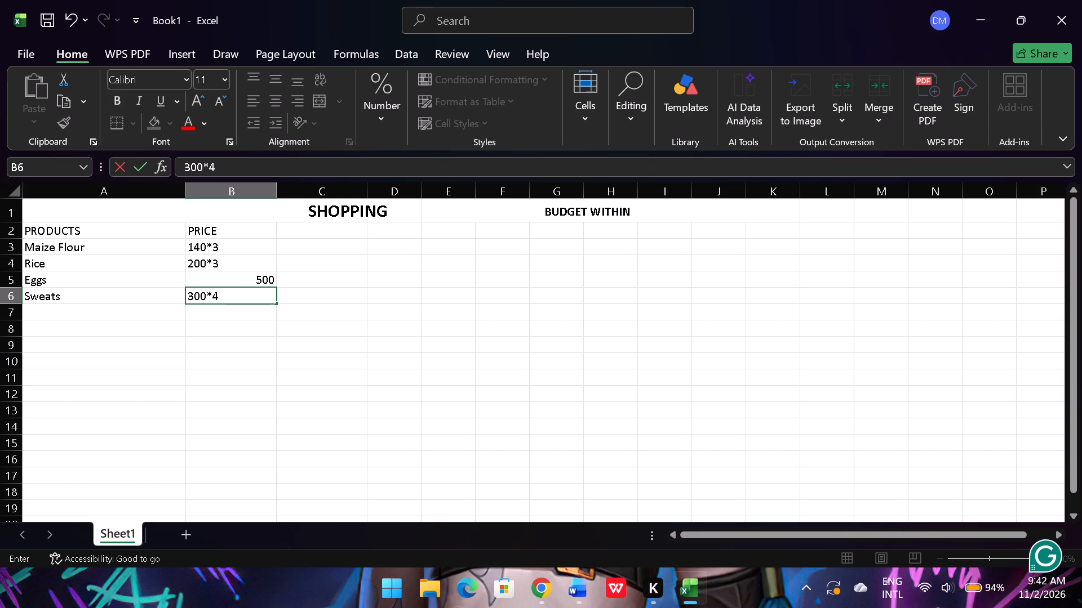
# Add the product Hoodies in cell A7 with its price 400*2 as plain text in B7.
pyautogui.click(68, 318)
pyautogui.click(66, 314)
pyautogui.doubleClick(66, 314)
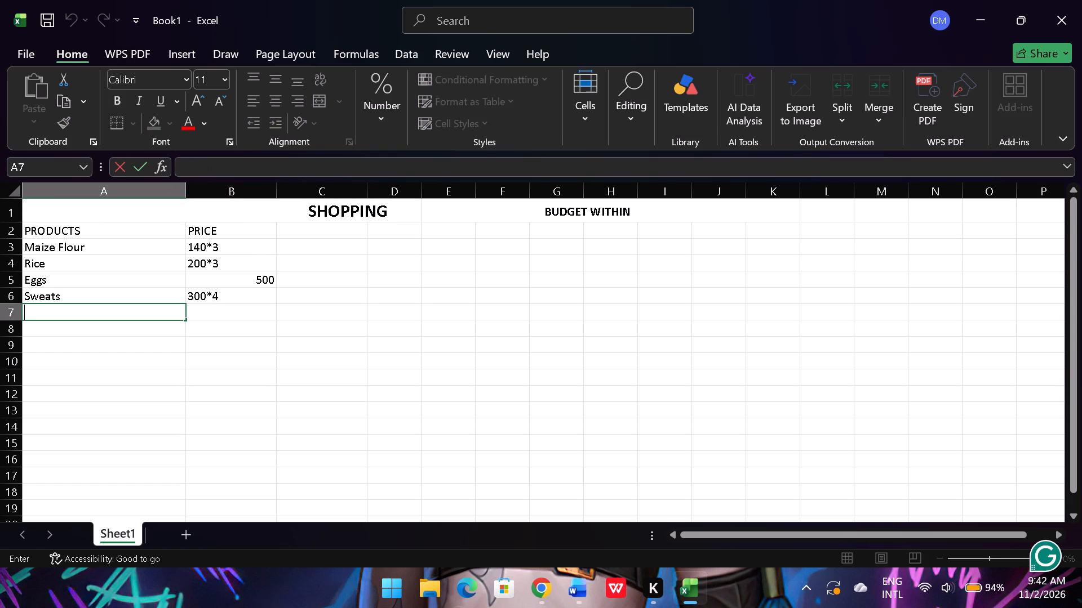
pyautogui.press('h')
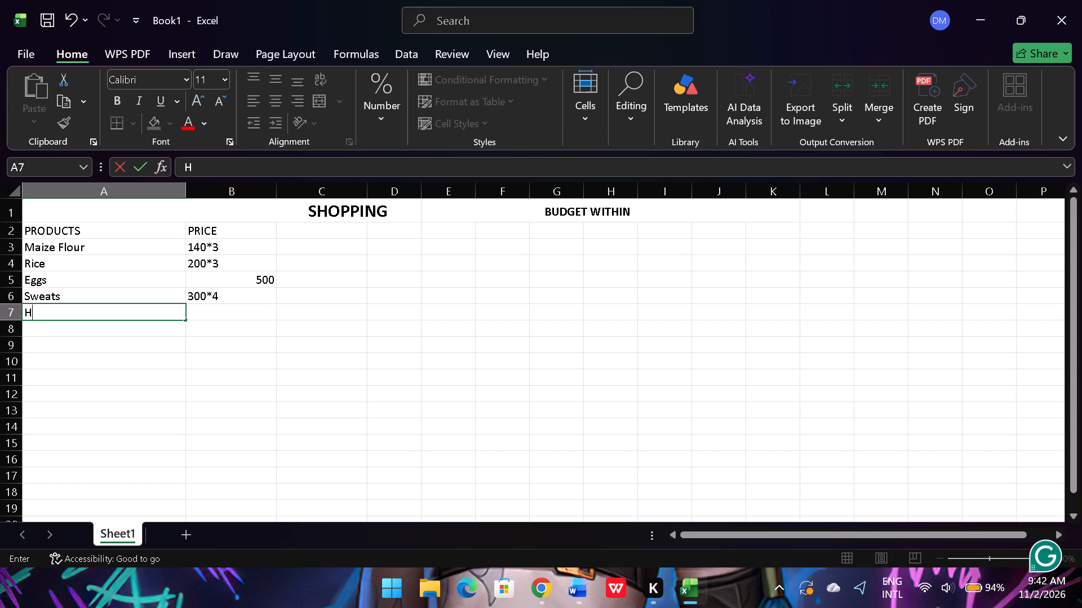
pyautogui.write('oodie')
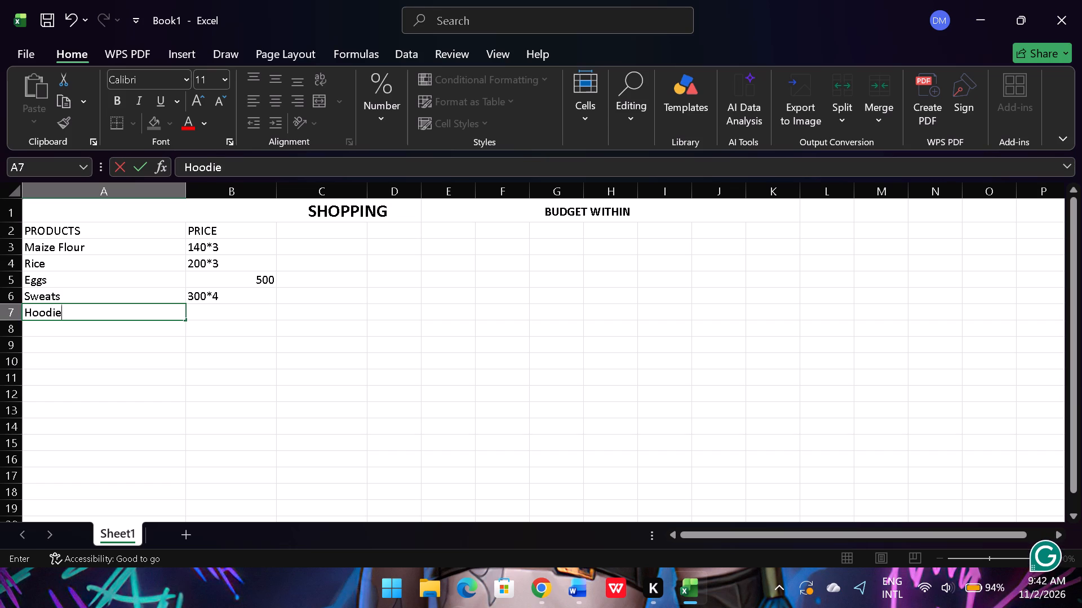
pyautogui.press('s')
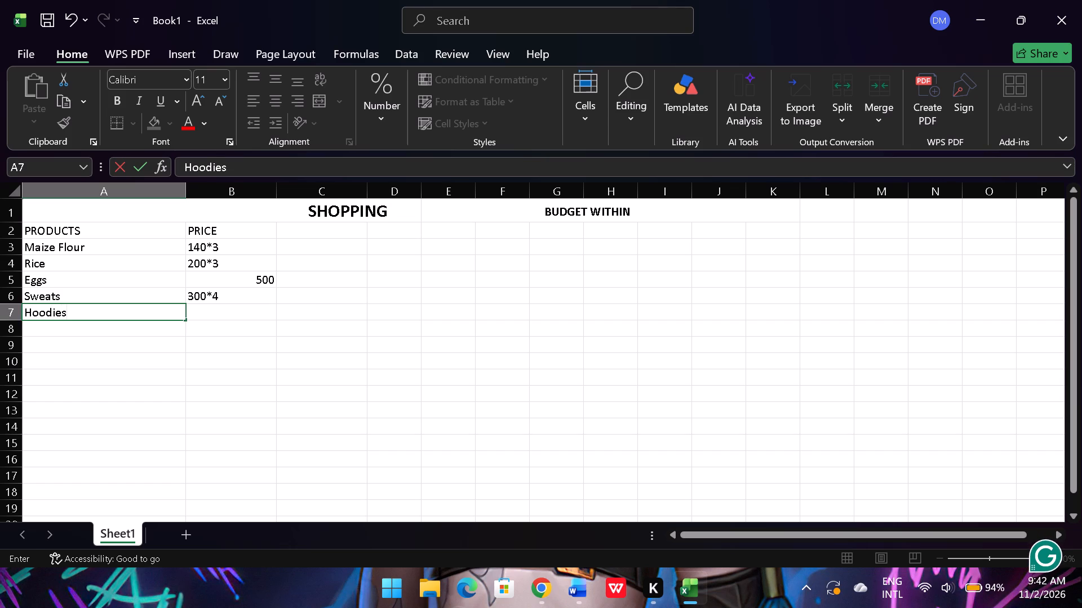
pyautogui.doubleClick(199, 317)
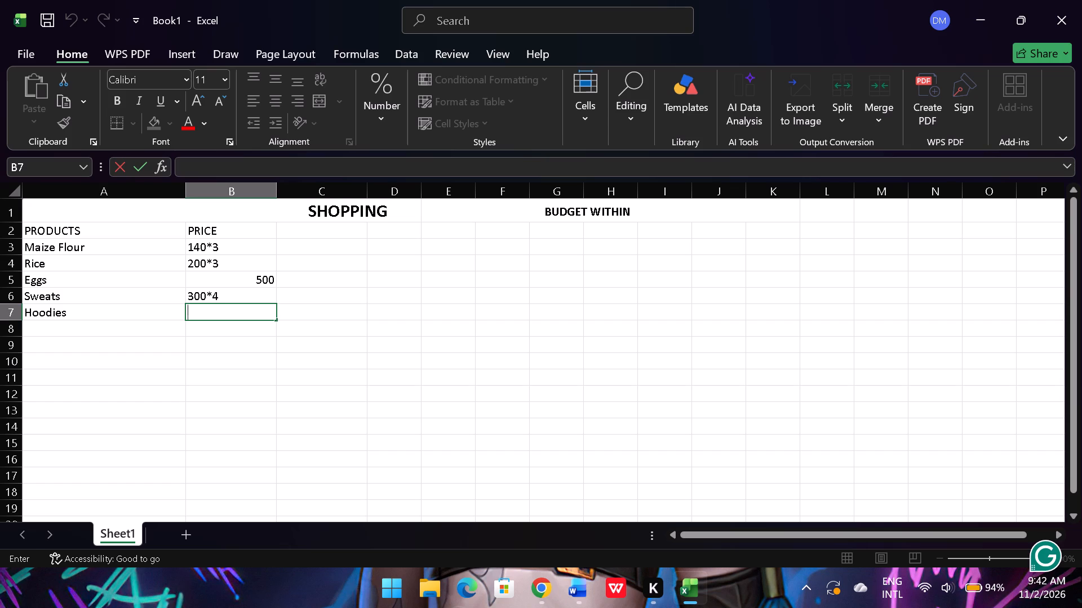
pyautogui.write('400')
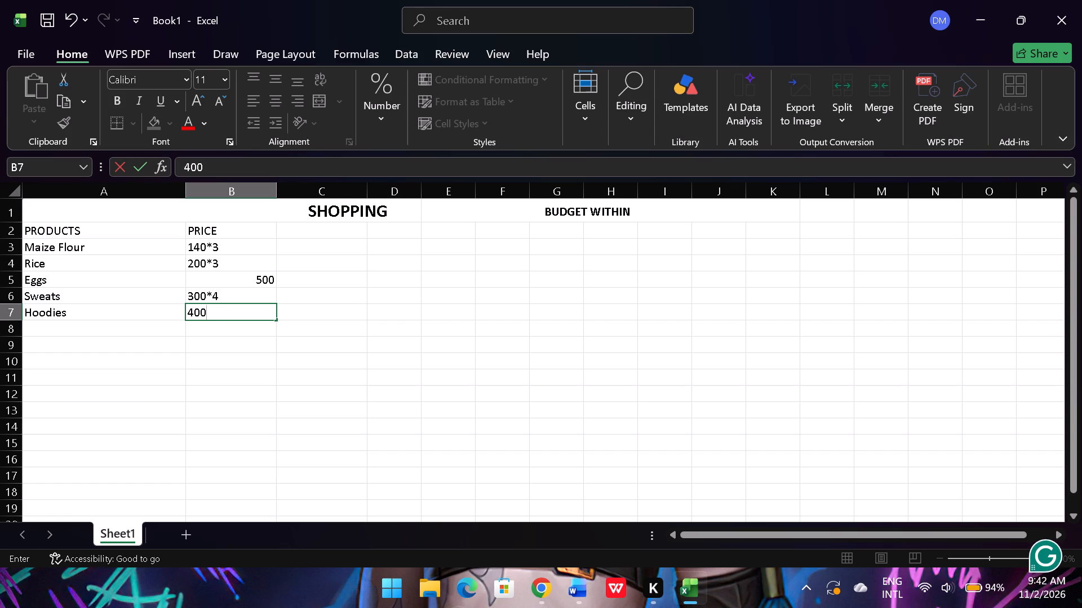
pyautogui.hotkey('shift', '*')
pyautogui.press('2')
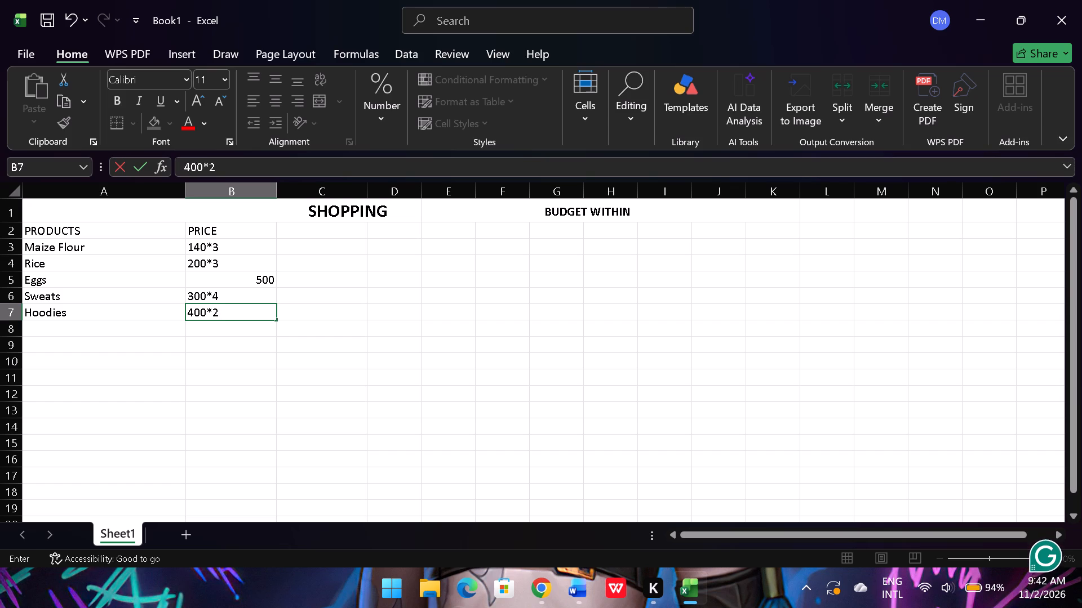
# Add the item Gas Money in cell A8 with a price of 1500 in B8.
pyautogui.doubleClick(96, 332)
pyautogui.doubleClick(95, 330)
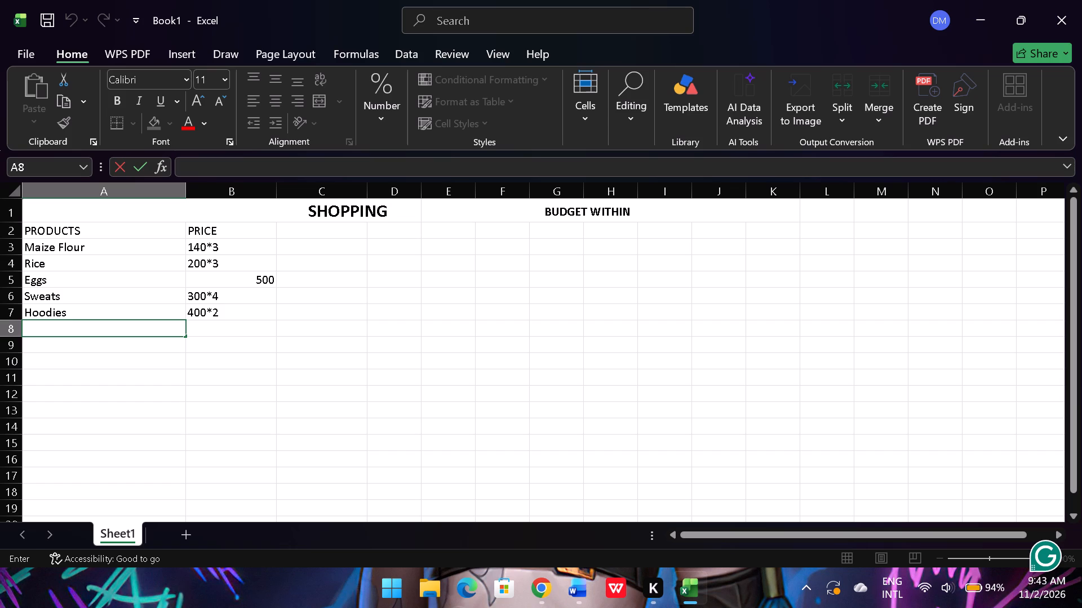
pyautogui.click(157, 327)
pyautogui.doubleClick(157, 327)
pyautogui.press('g')
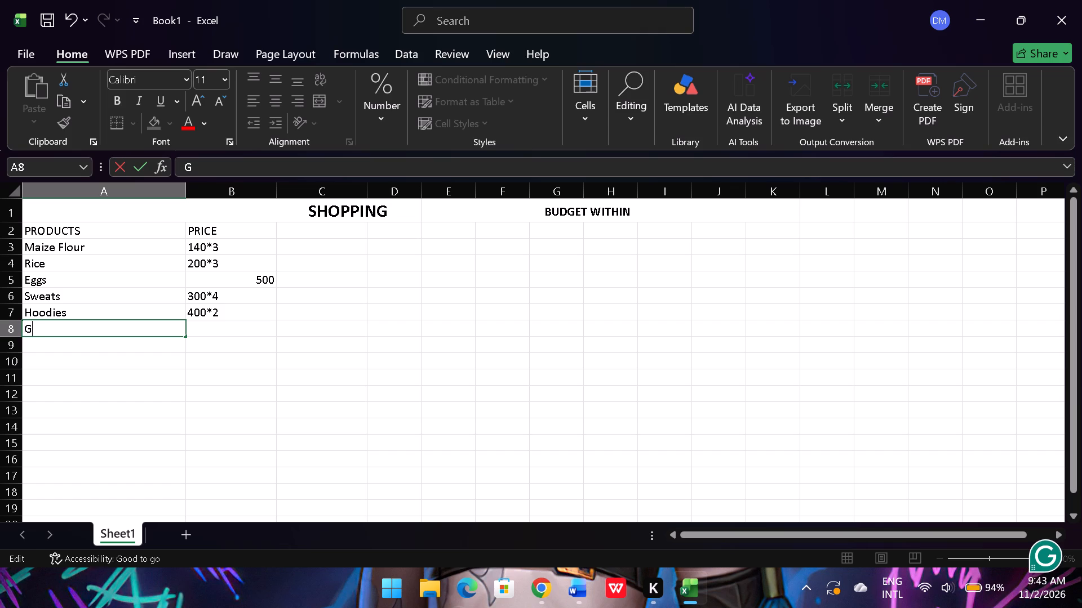
pyautogui.write('asn')
pyautogui.press('BackSpace')
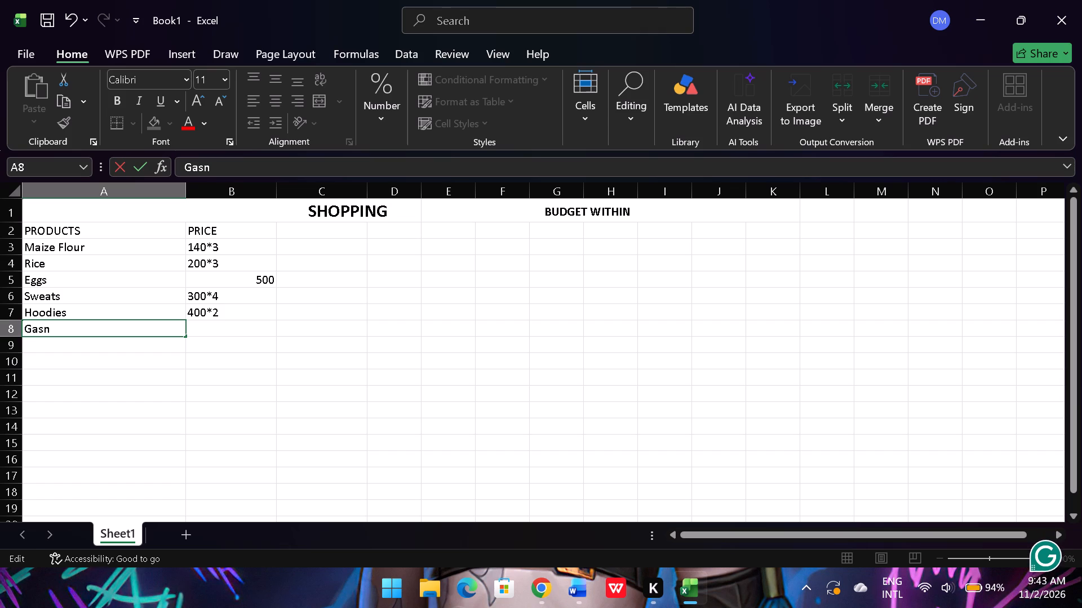
pyautogui.press('space')
pyautogui.press('m')
pyautogui.write('oney')
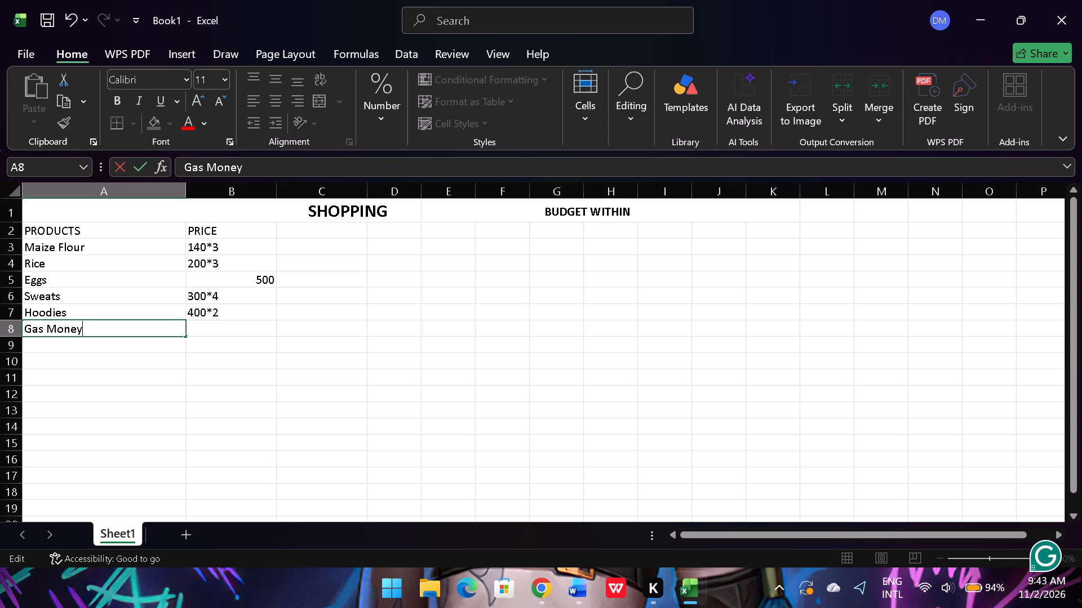
pyautogui.doubleClick(204, 328)
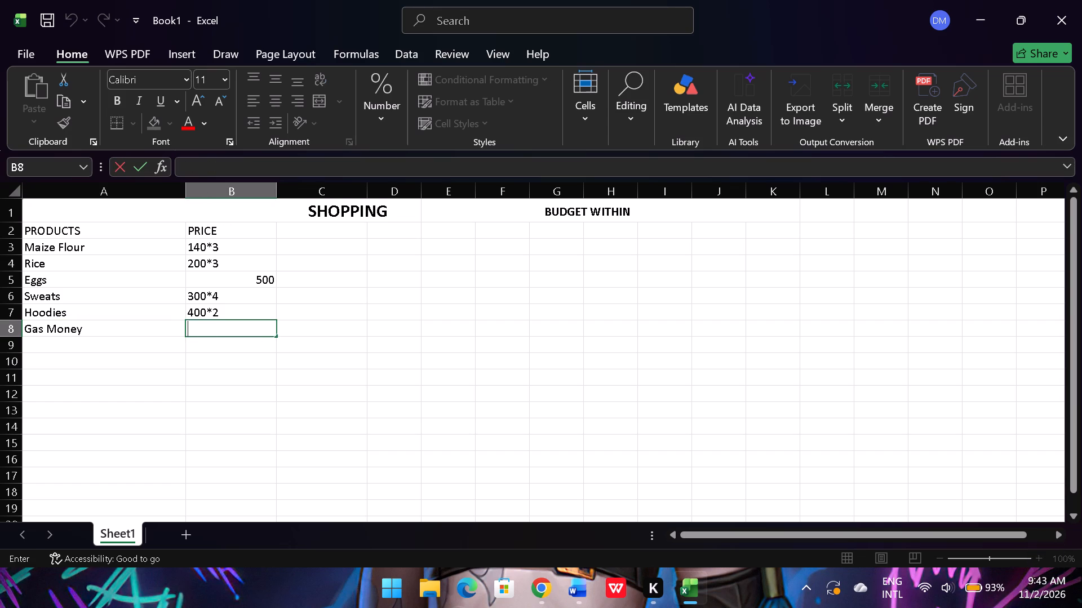
pyautogui.write('15')
pyautogui.write('00')
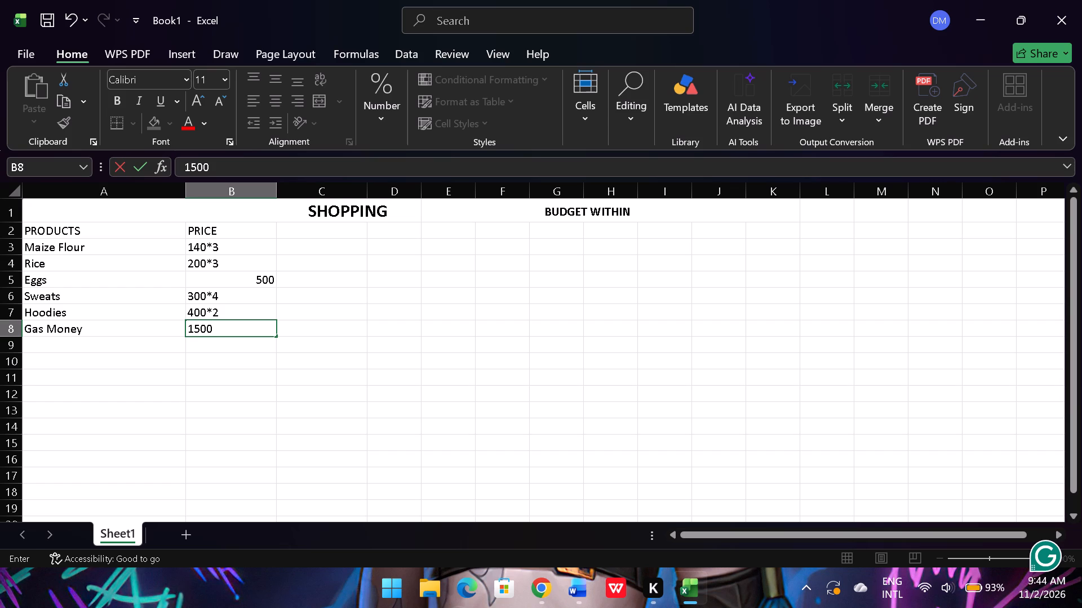
# Add the product Deodarant in cell A9 with a price of 300 in B9.
pyautogui.doubleClick(85, 354)
pyautogui.doubleClick(88, 346)
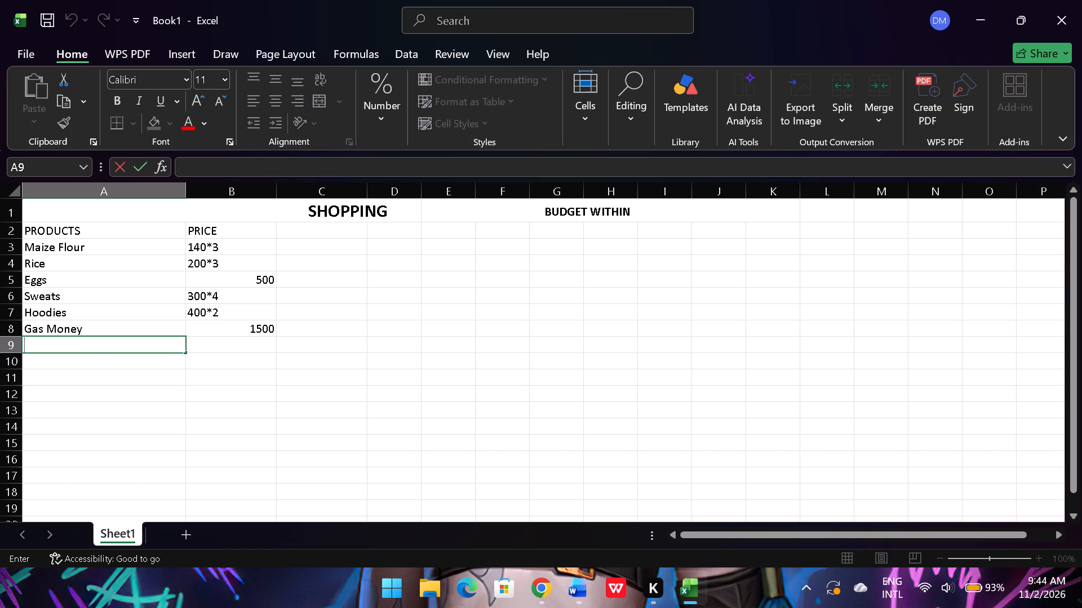
pyautogui.write('eodaran')
pyautogui.press('t')
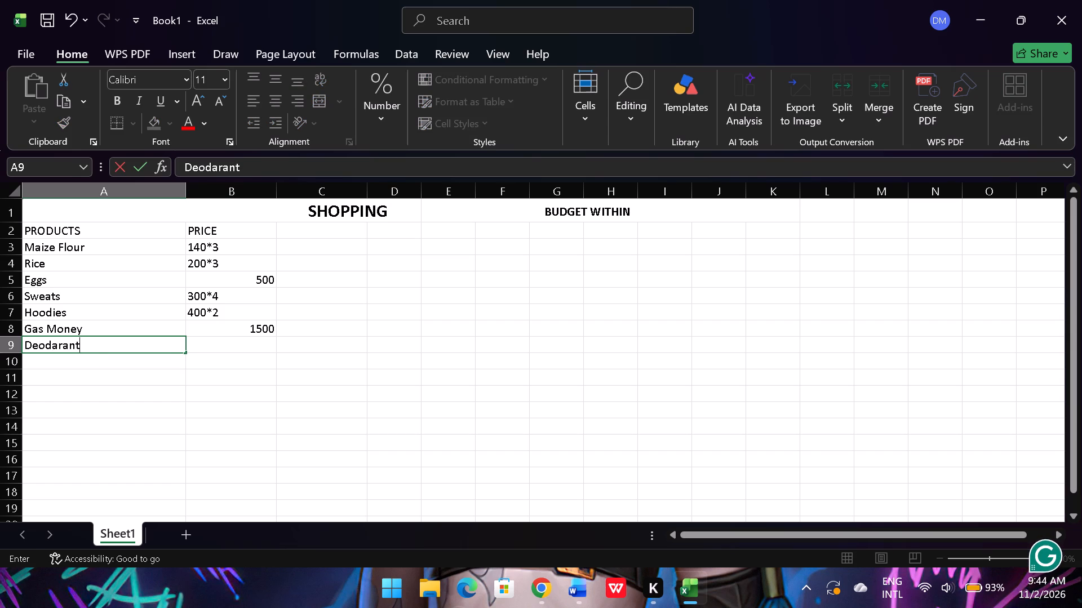
pyautogui.doubleClick(212, 339)
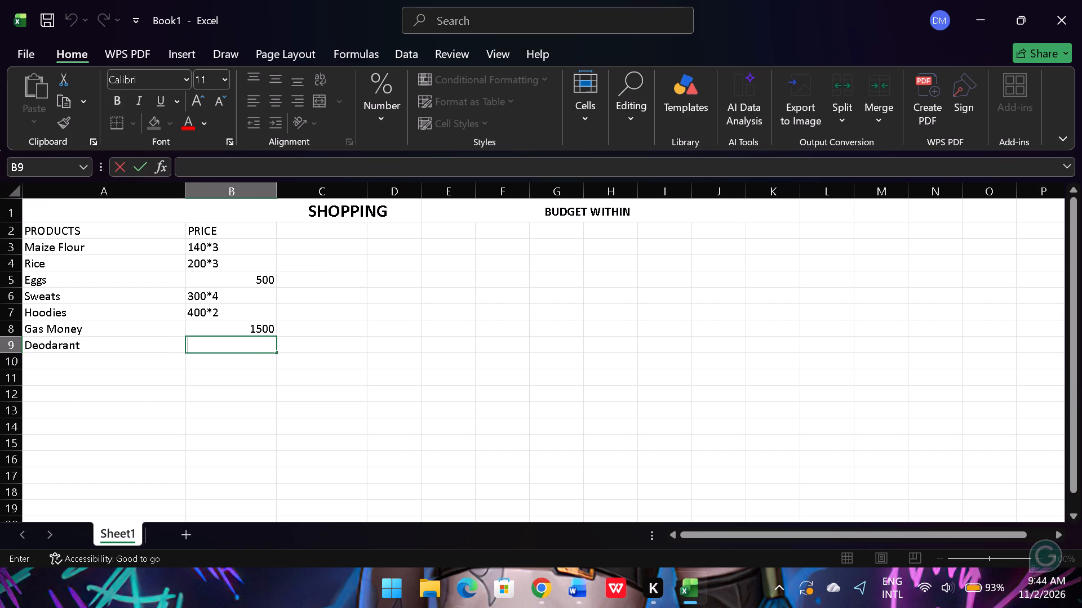
pyautogui.write('300')
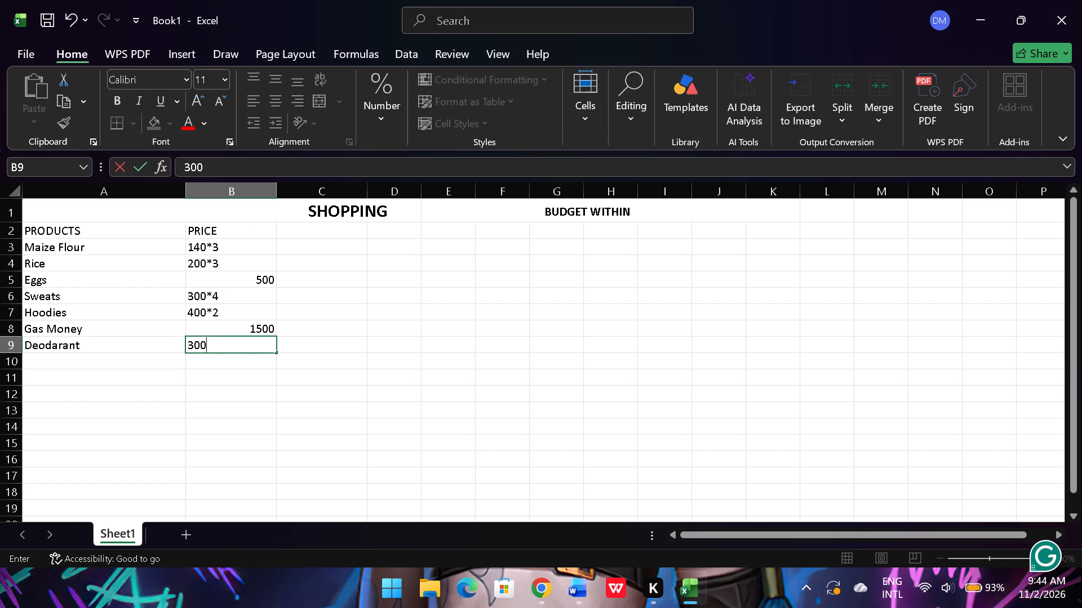
# Add the product Lotion in cell A10 with a price of 400 in B10.
pyautogui.doubleClick(67, 362)
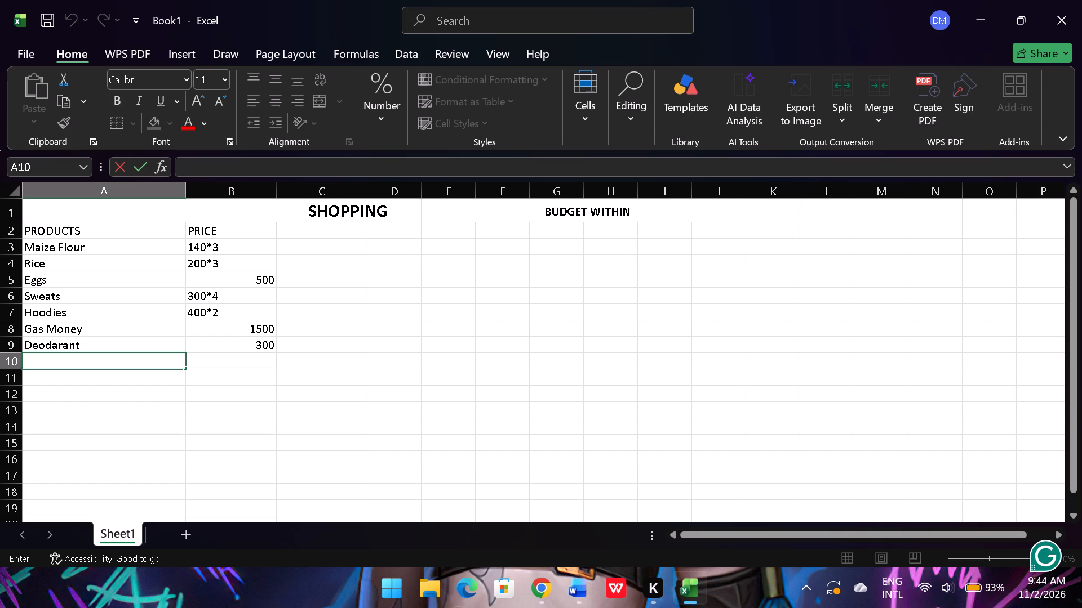
pyautogui.write('otion')
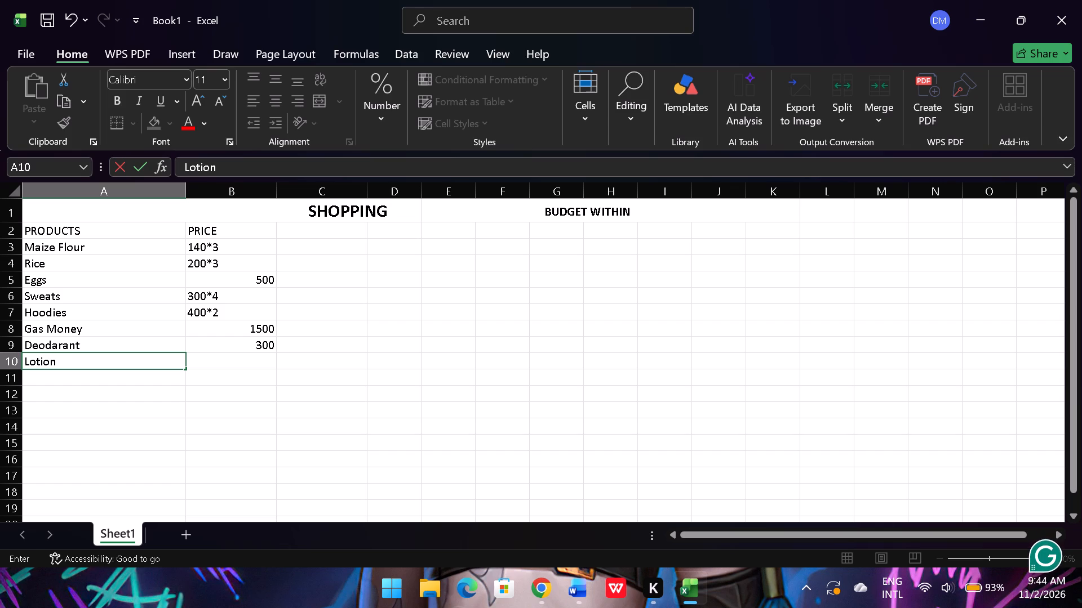
pyautogui.doubleClick(219, 364)
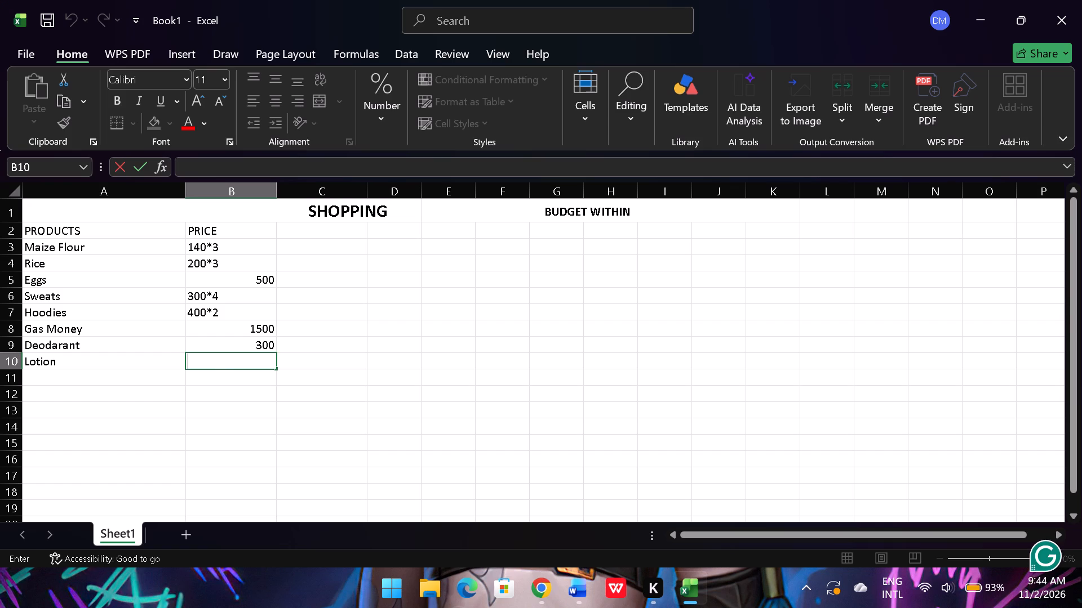
pyautogui.write('400')
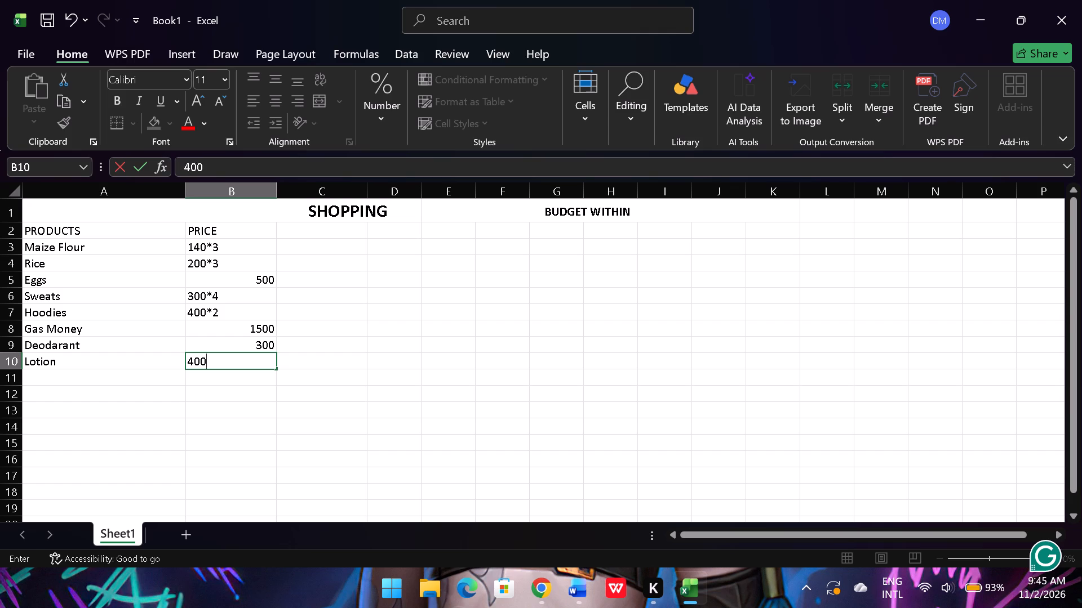
# Add the product Blueband in cell A11 with a price of 600 in B11.
pyautogui.doubleClick(121, 382)
pyautogui.doubleClick(122, 382)
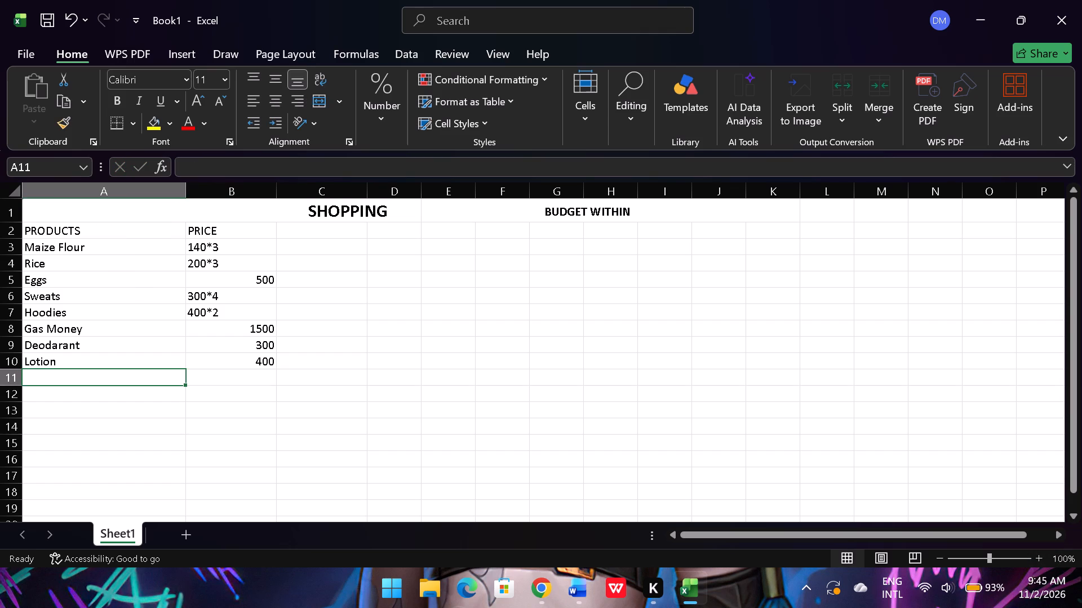
pyautogui.doubleClick(126, 375)
pyautogui.tripleClick(91, 377)
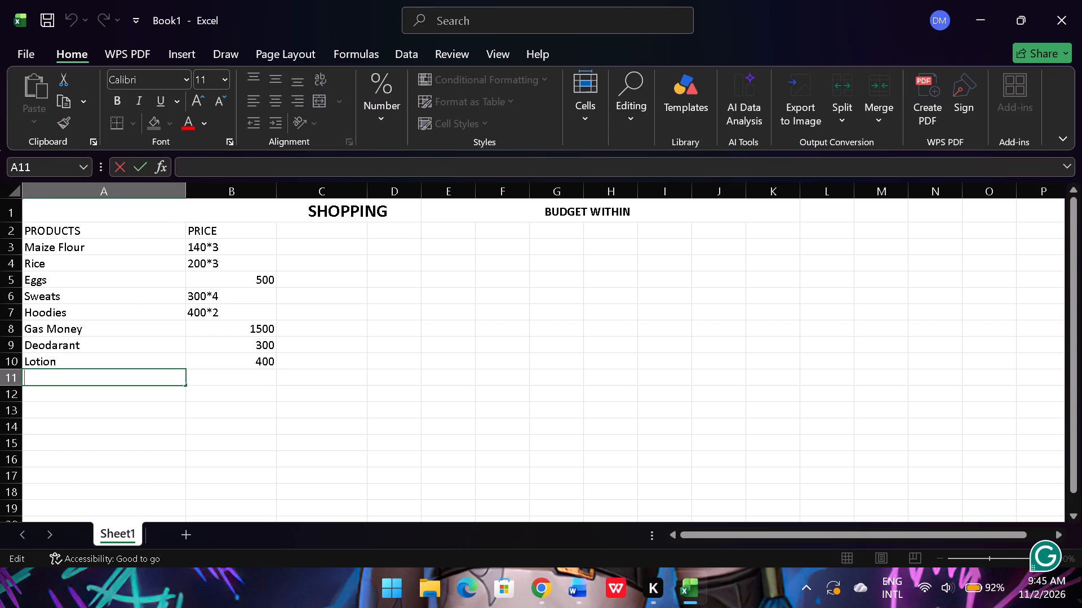
pyautogui.write('lue')
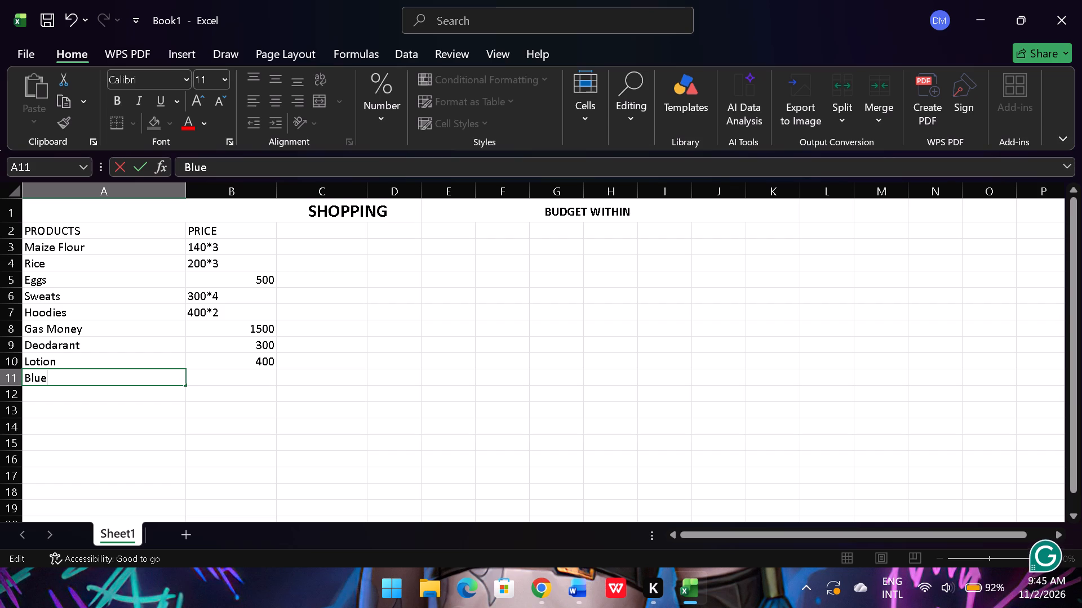
pyautogui.write('ba')
pyautogui.write('nd')
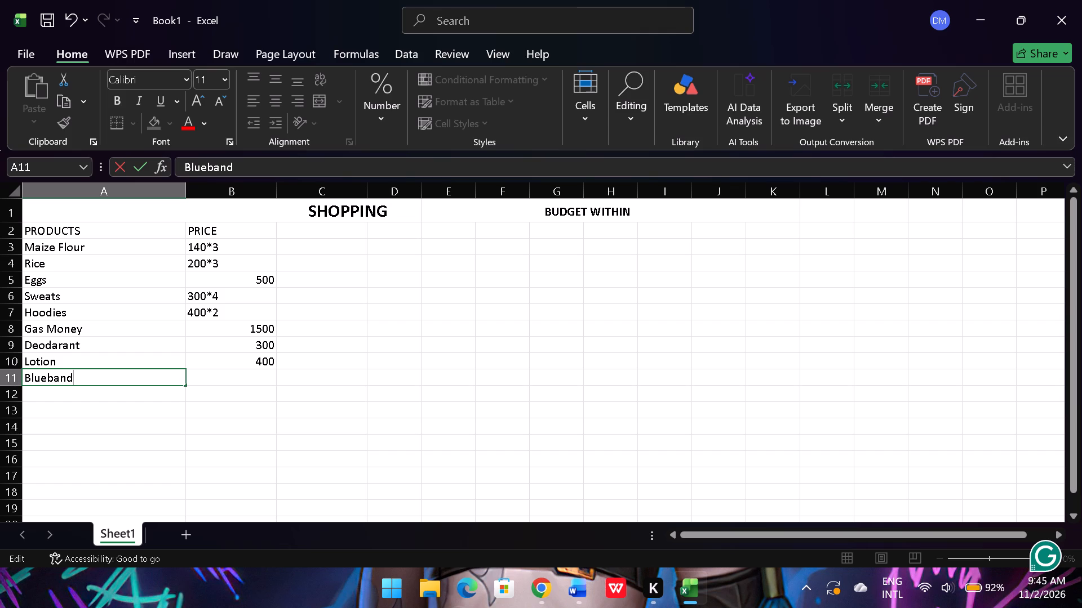
pyautogui.doubleClick(218, 375)
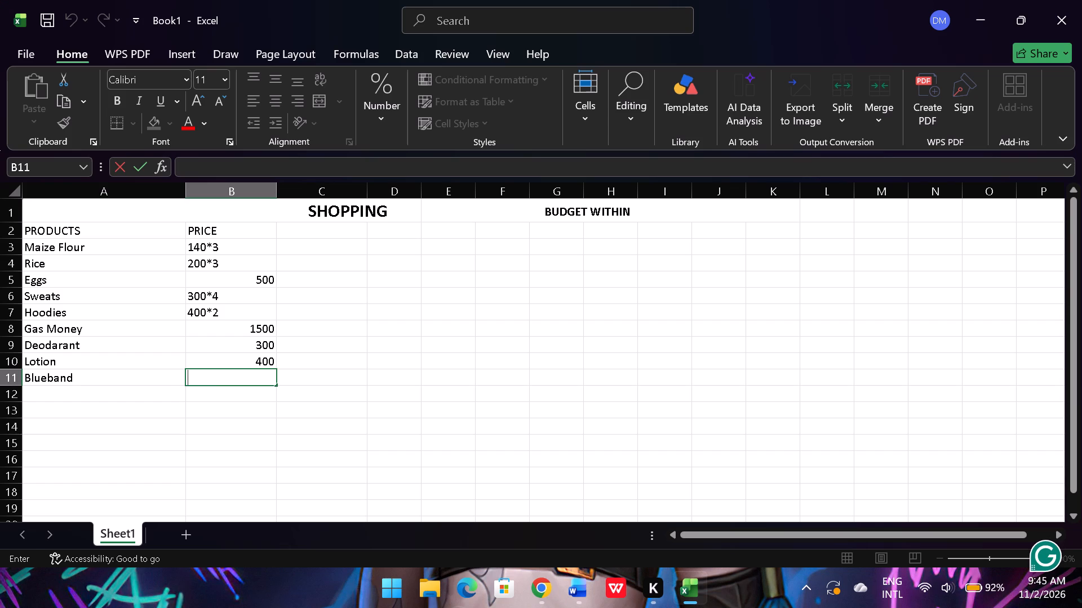
pyautogui.write('600')
pyautogui.press('Return')
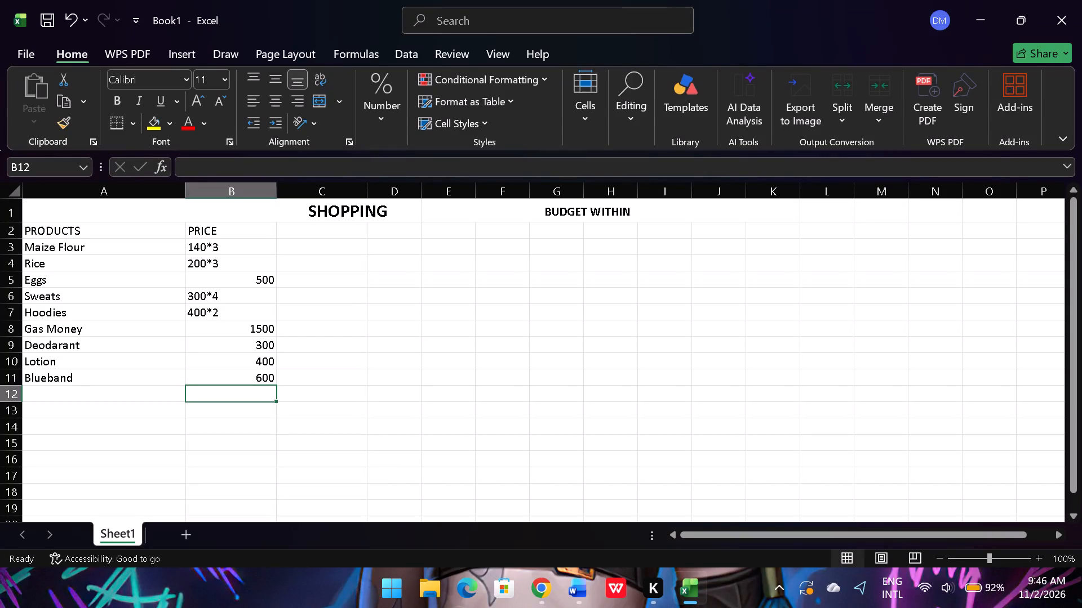
# Add the product Coffee in cell A12 with a price of 400 in B12.
pyautogui.tripleClick(100, 390)
pyautogui.click(98, 392)
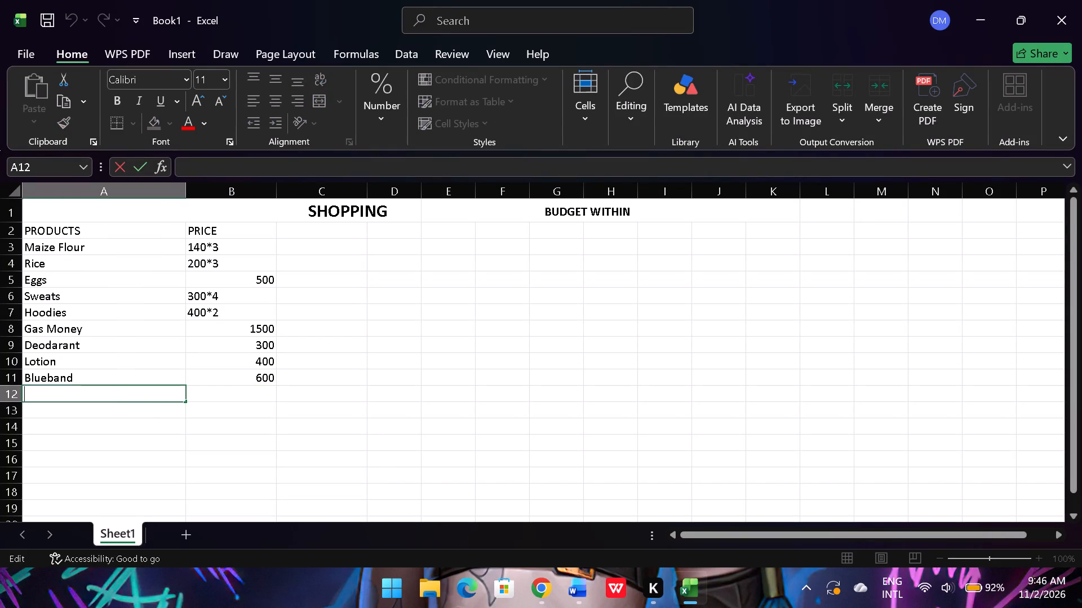
pyautogui.press('c')
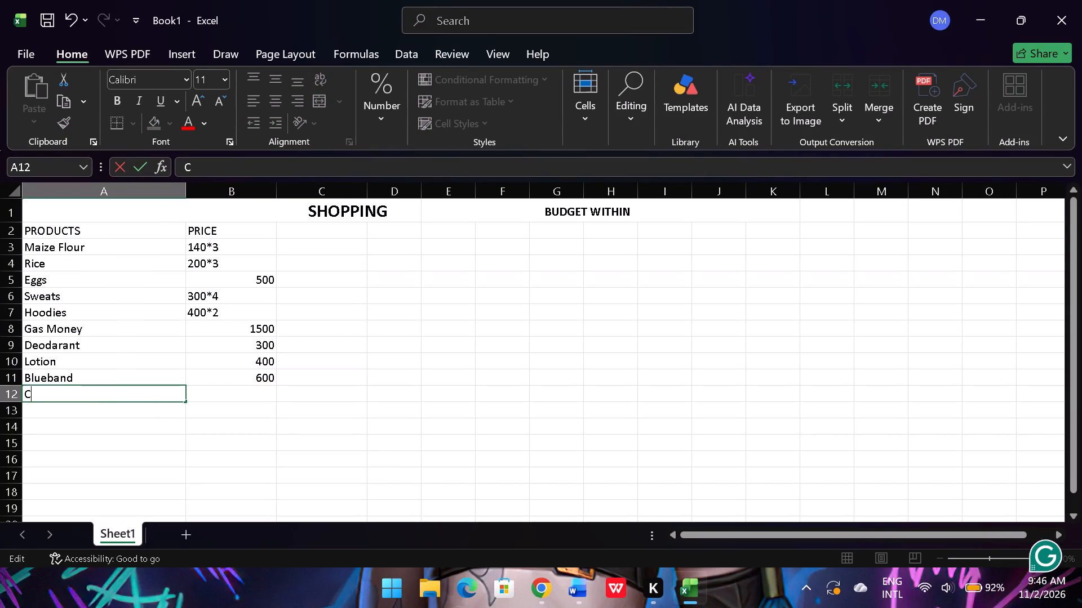
pyautogui.press('o')
pyautogui.press('f')
pyautogui.press('f')
pyautogui.write('ee')
pyautogui.doubleClick(251, 391)
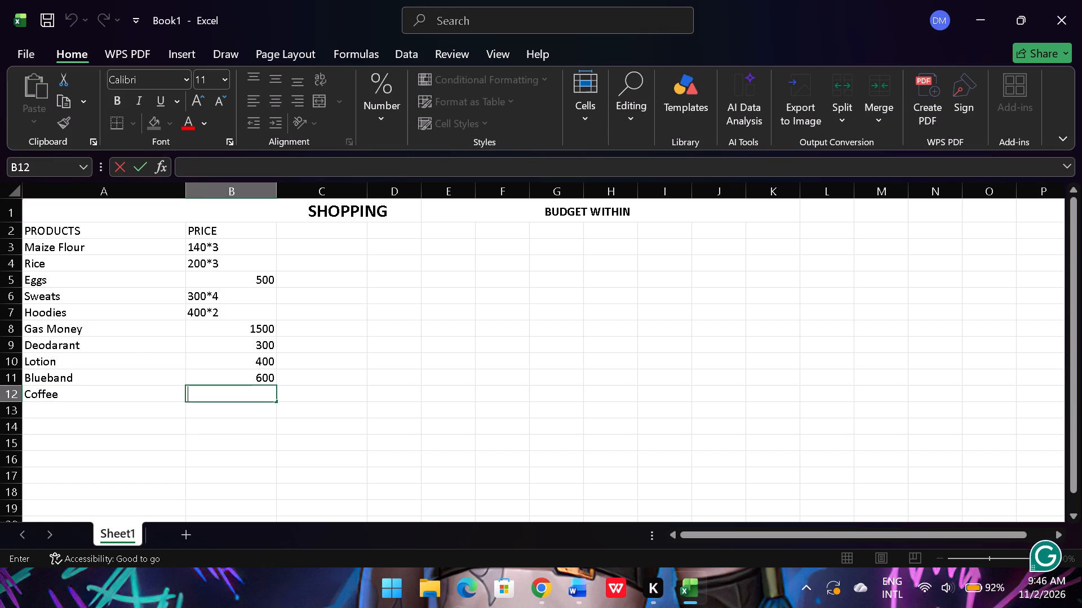
pyautogui.write('400')
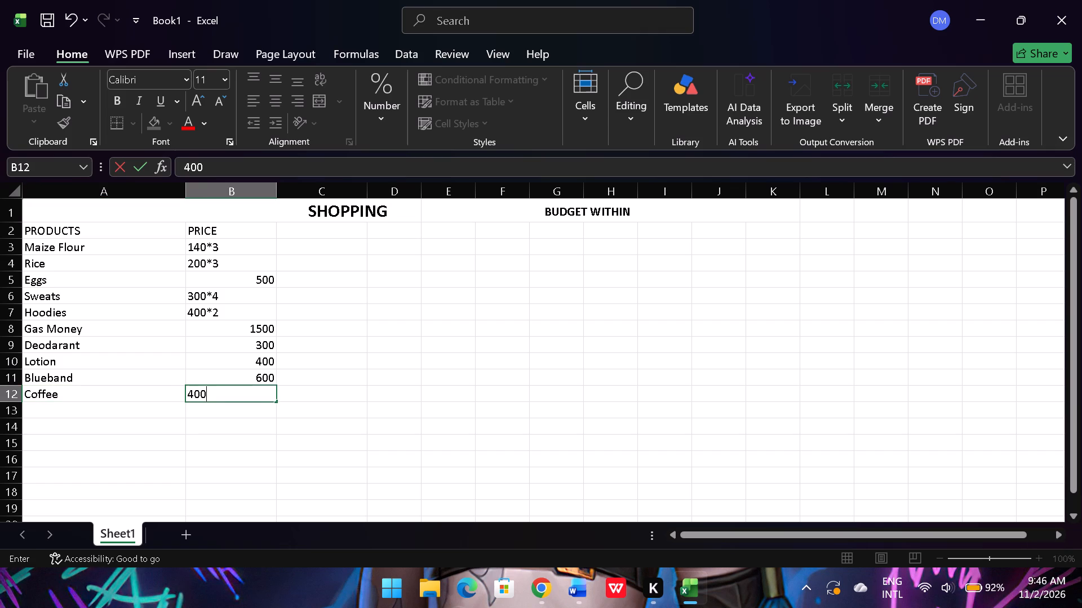
# Add the product Plate in cell A13 with a price of 50 in B13.
pyautogui.click(125, 413)
pyautogui.doubleClick(125, 413)
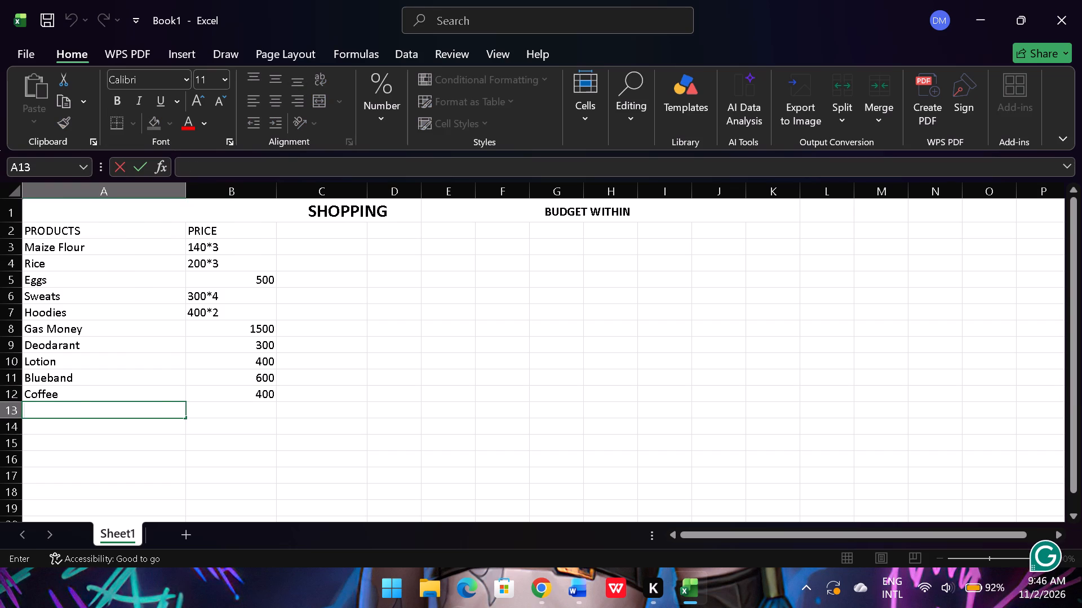
pyautogui.press('p')
pyautogui.write('late')
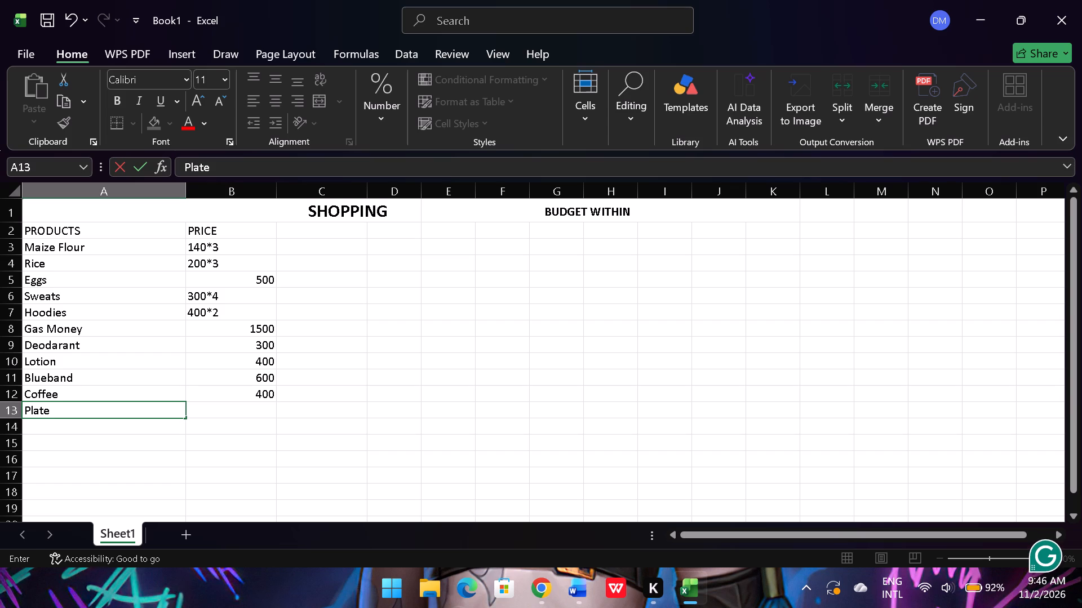
pyautogui.doubleClick(222, 412)
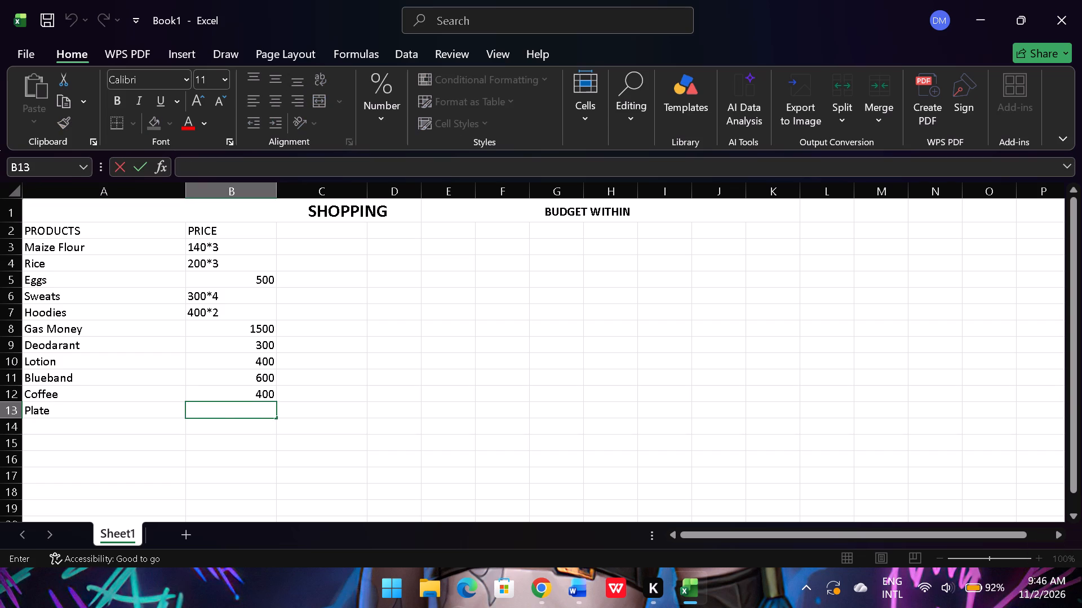
pyautogui.write('50')
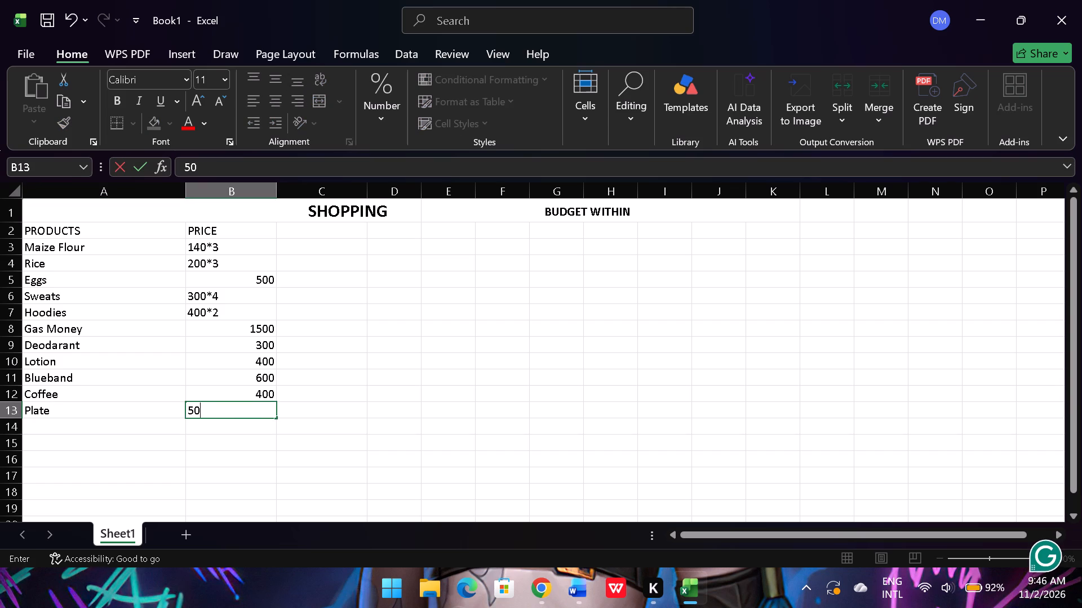
# Add the product Basin in cell A14 with a price of 500 in B14.
pyautogui.doubleClick(87, 432)
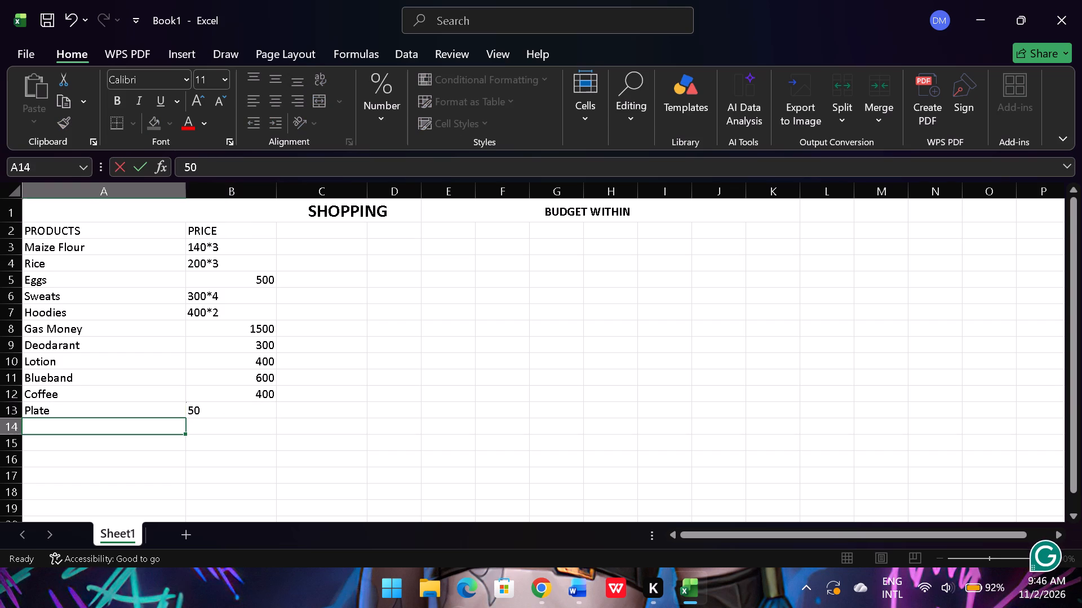
pyautogui.doubleClick(87, 430)
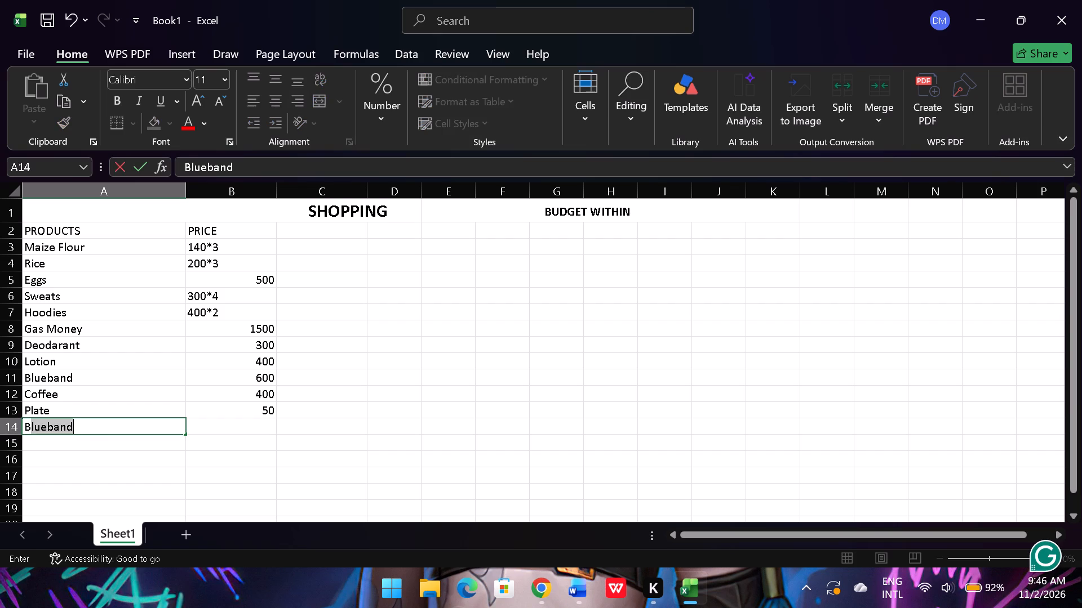
pyautogui.write('asin')
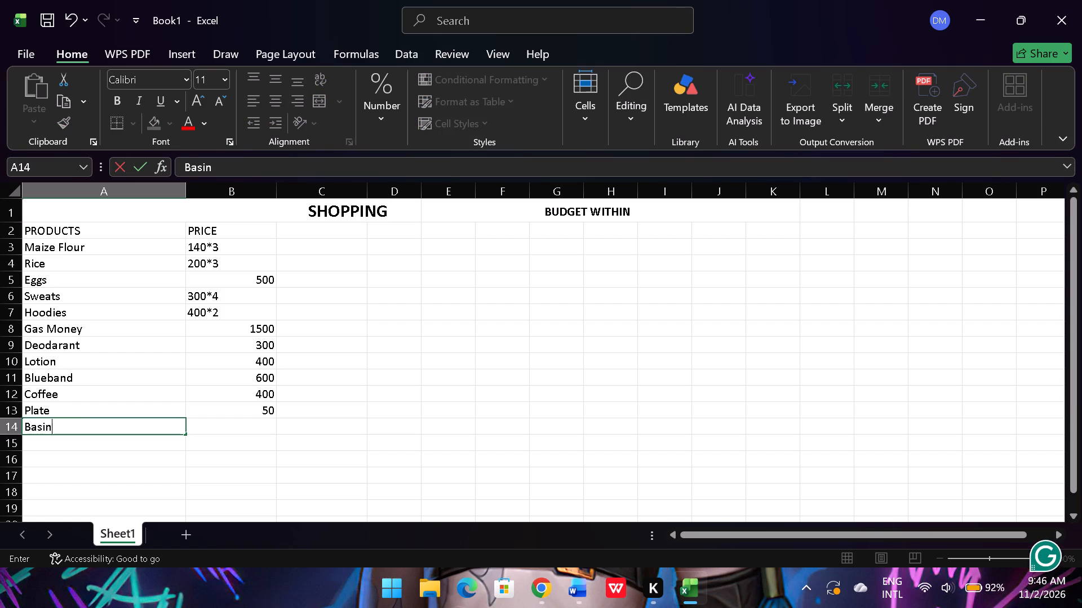
pyautogui.doubleClick(198, 424)
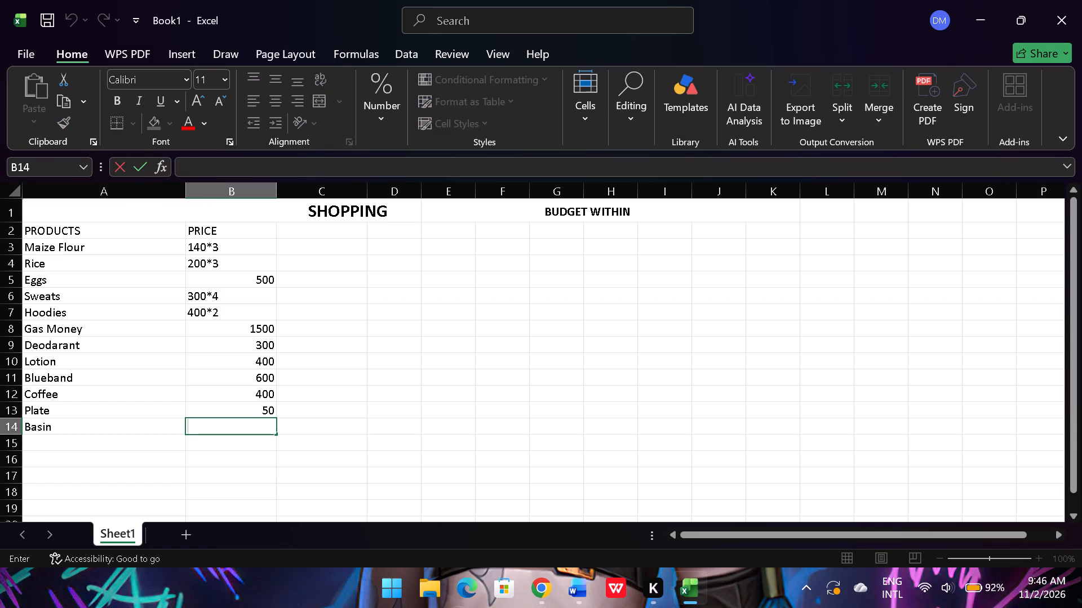
pyautogui.press('3')
pyautogui.write('50')
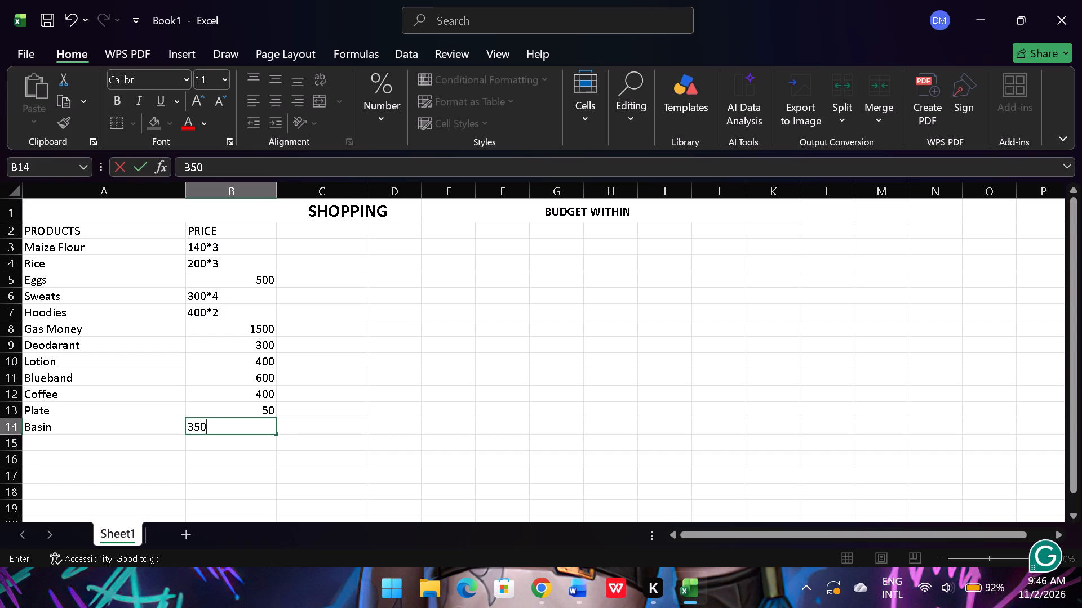
pyautogui.press('Delete')
pyautogui.press('BackSpace')
pyautogui.press('BackSpace')
pyautogui.press('BackSpace')
pyautogui.write('500')
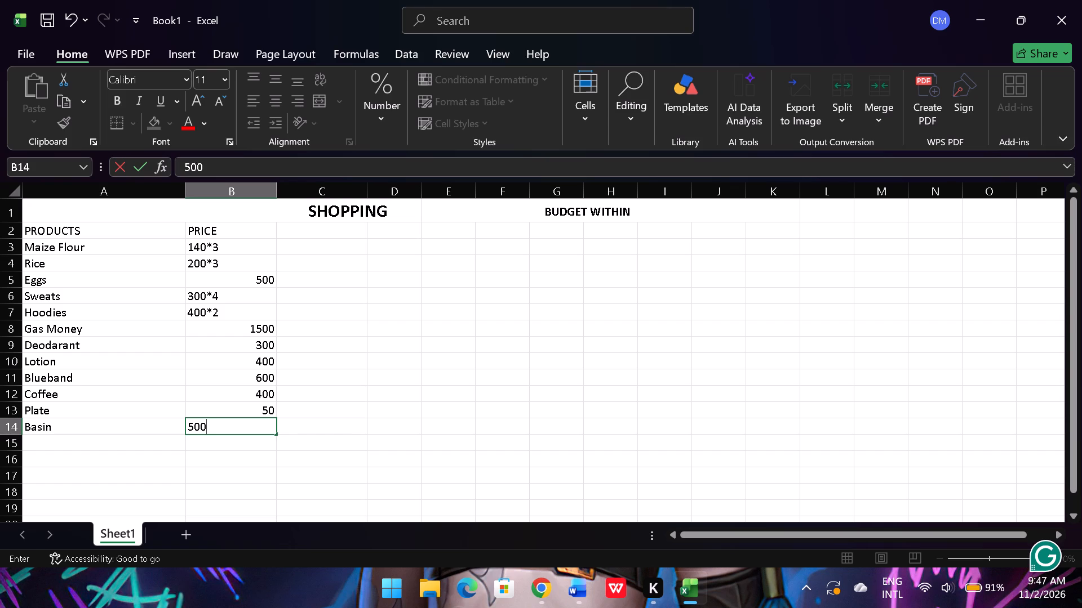
# Add the product Dish soap in cell A15 with a price of 200 in B15.
pyautogui.doubleClick(106, 446)
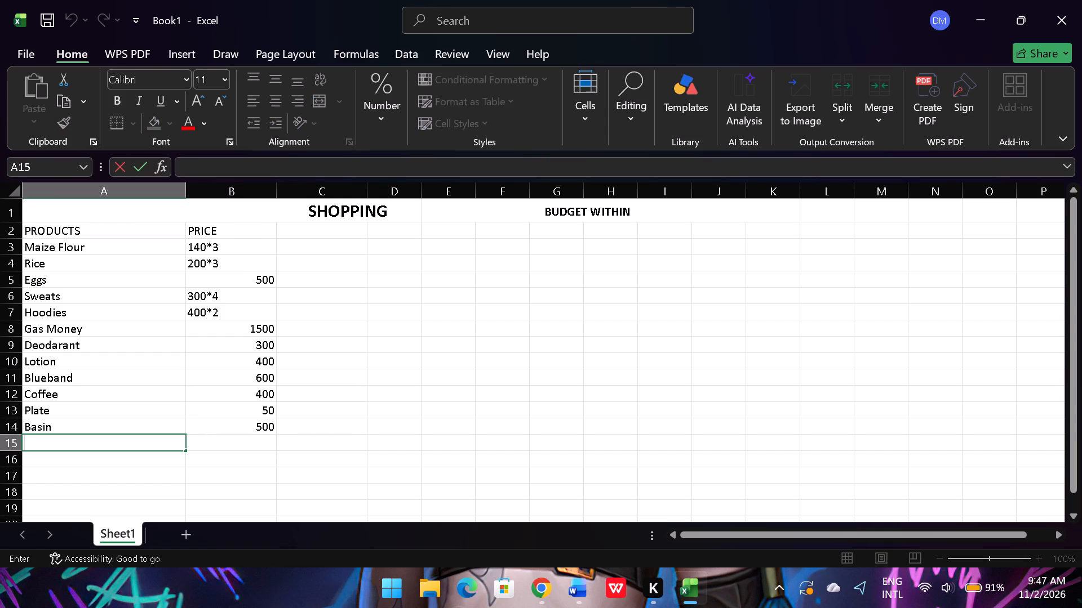
pyautogui.press('d')
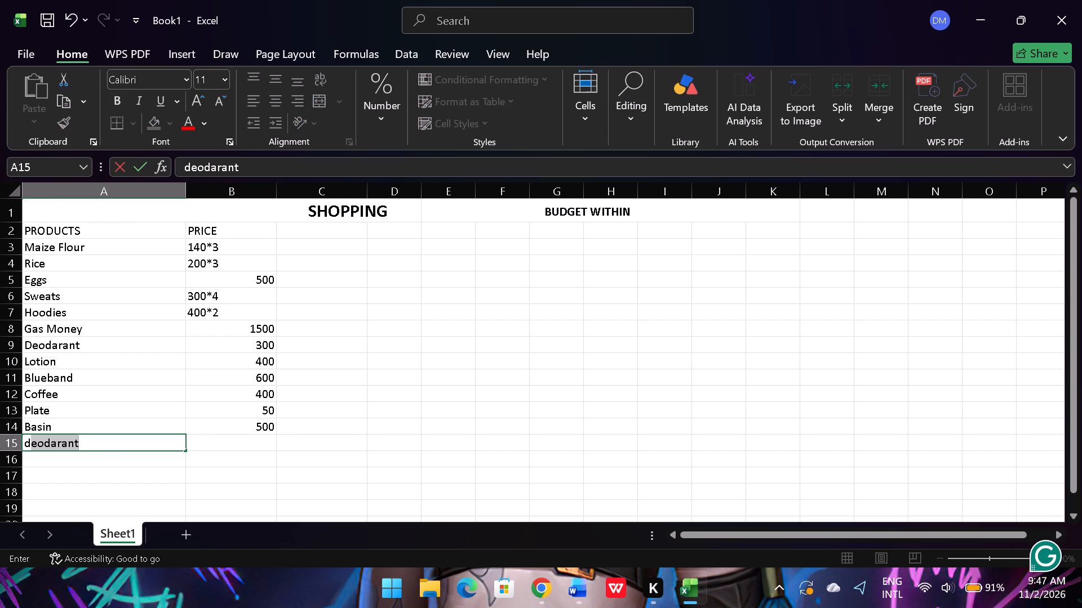
pyautogui.press('BackSpace')
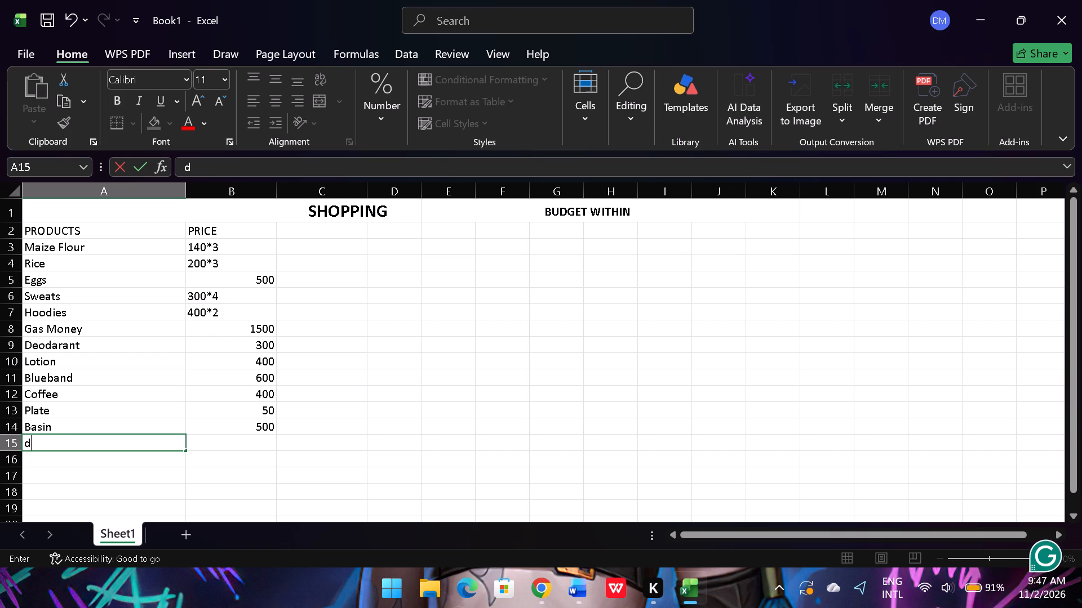
pyautogui.write('ish soap')
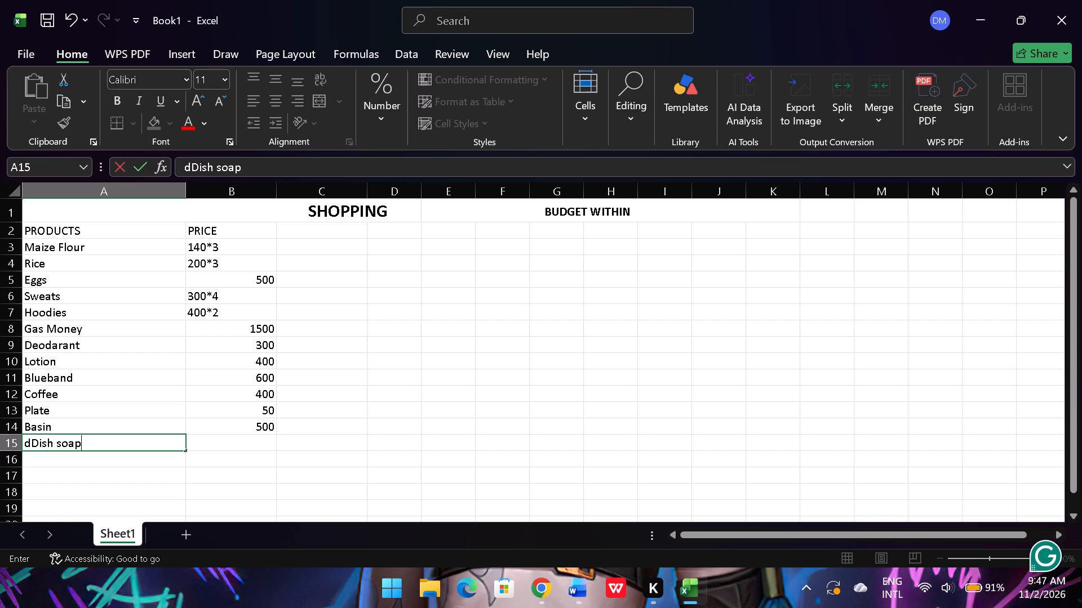
pyautogui.click(30, 445)
pyautogui.press('BackSpace')
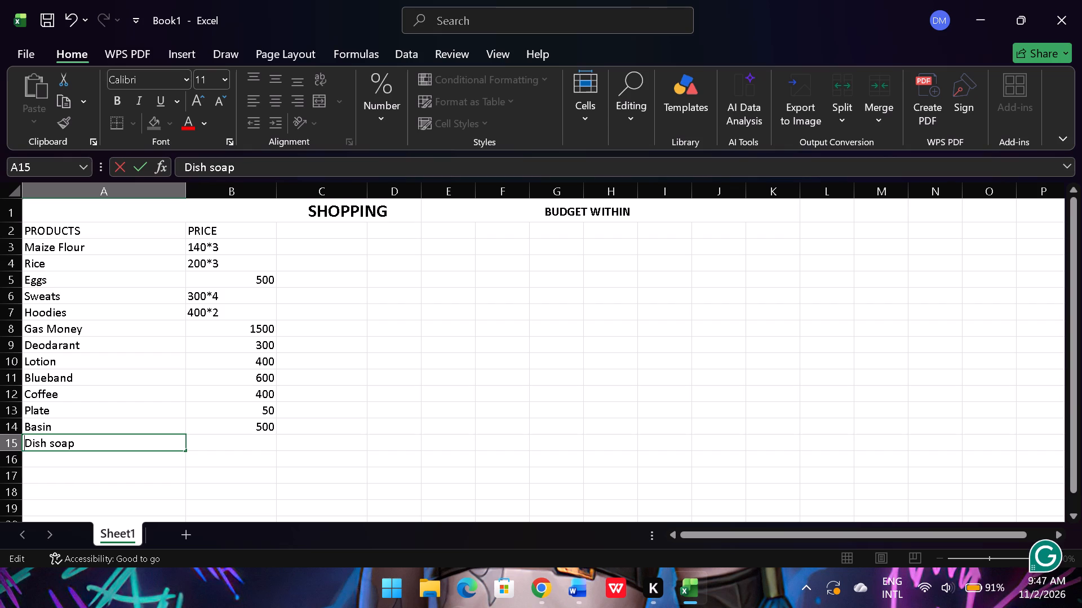
pyautogui.click(83, 441)
pyautogui.doubleClick(238, 445)
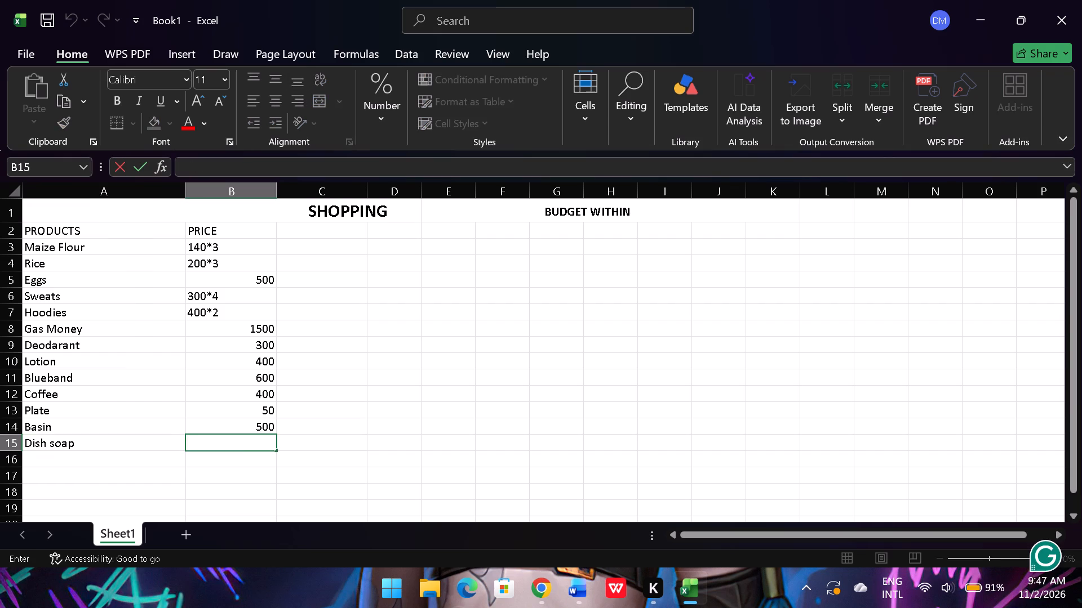
pyautogui.write('200')
pyautogui.press('Return')
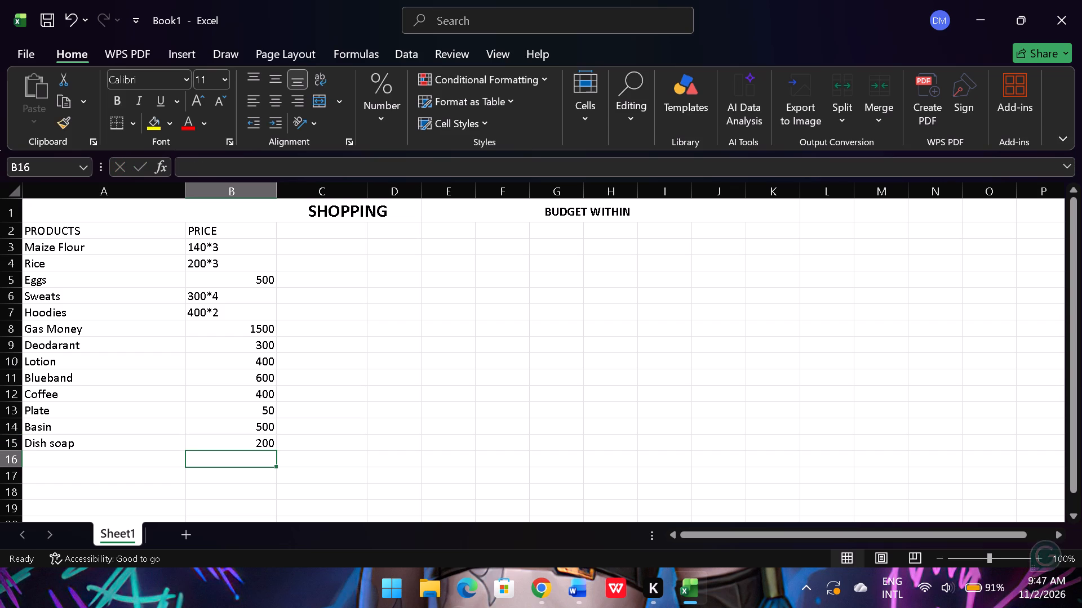
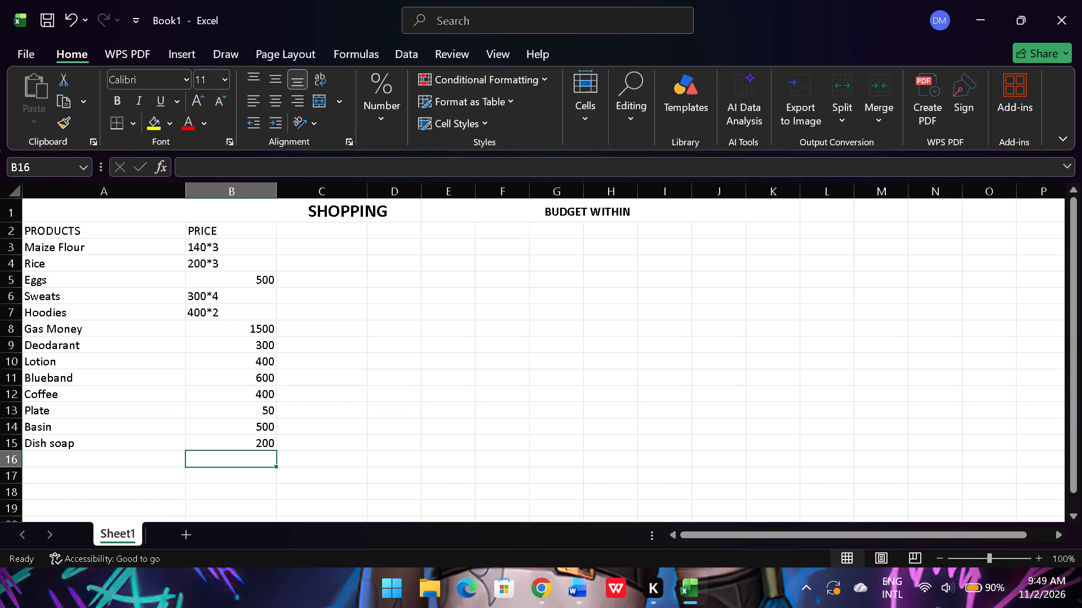
# Add the column heading Total Price in cell C2 beside the PRICE heading.
pyautogui.doubleClick(308, 229)
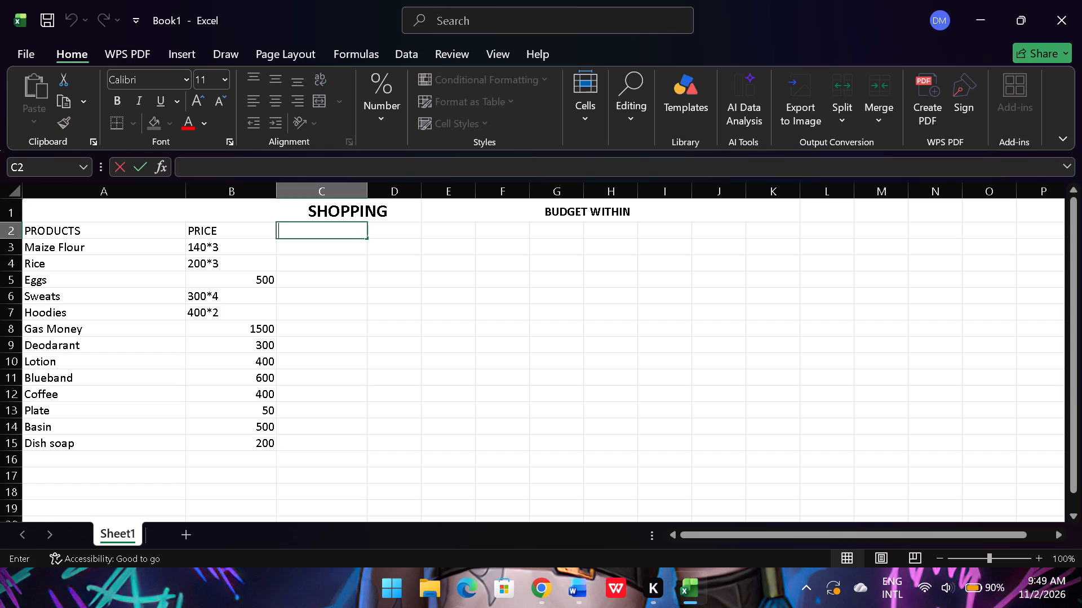
pyautogui.press('t')
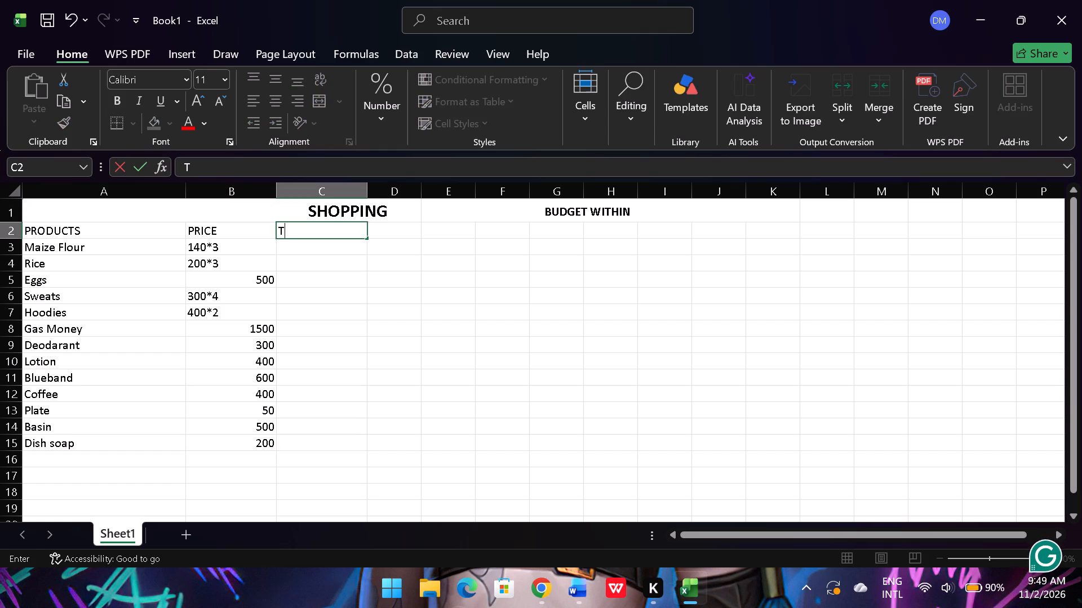
pyautogui.write('otal')
pyautogui.press('space')
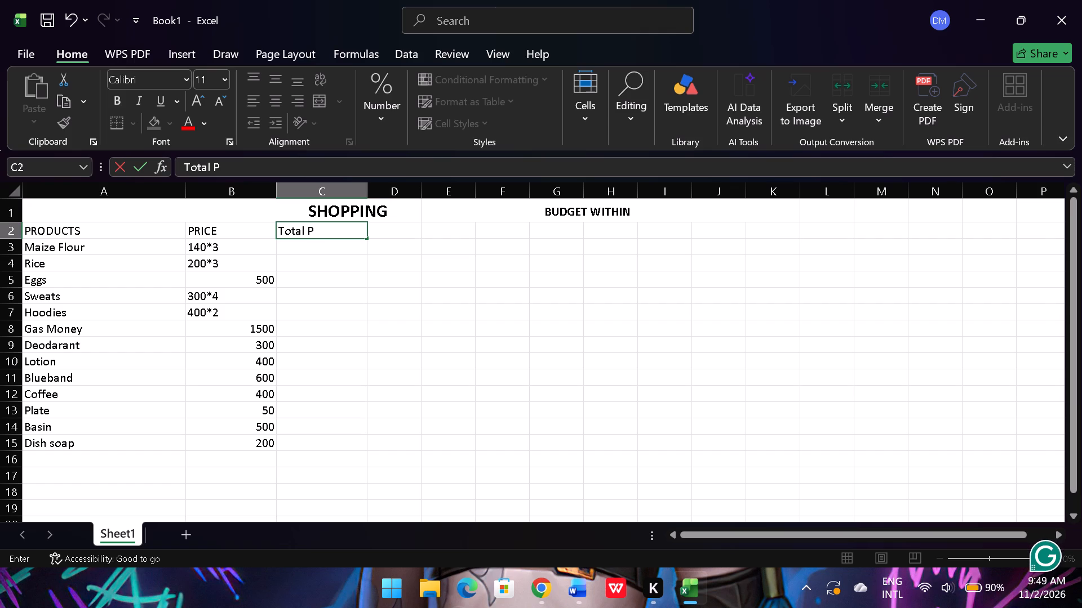
pyautogui.write('ri')
pyautogui.write('ce')
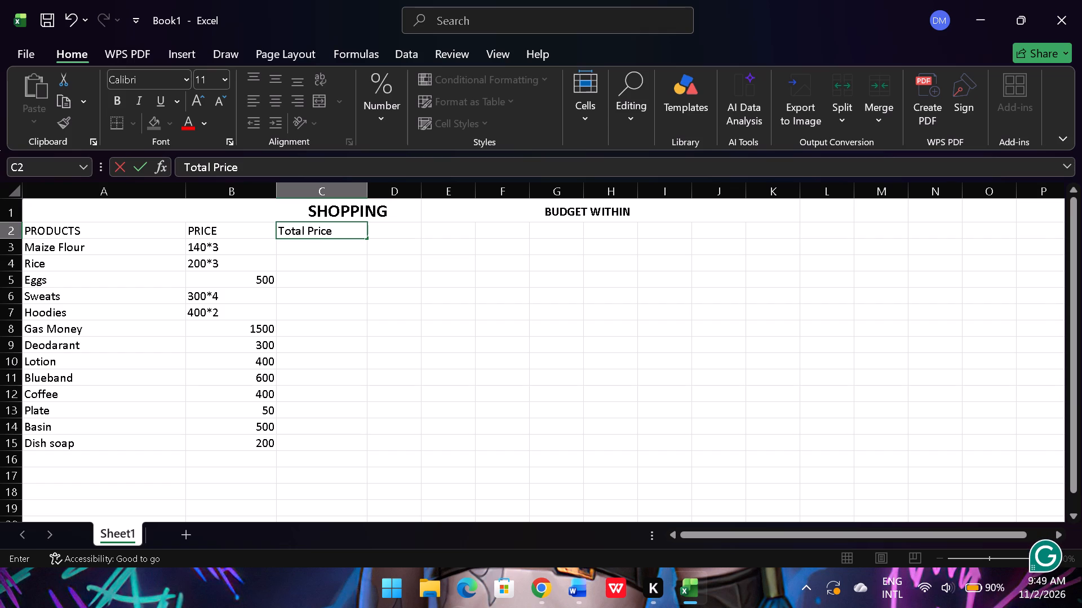
pyautogui.click(296, 250)
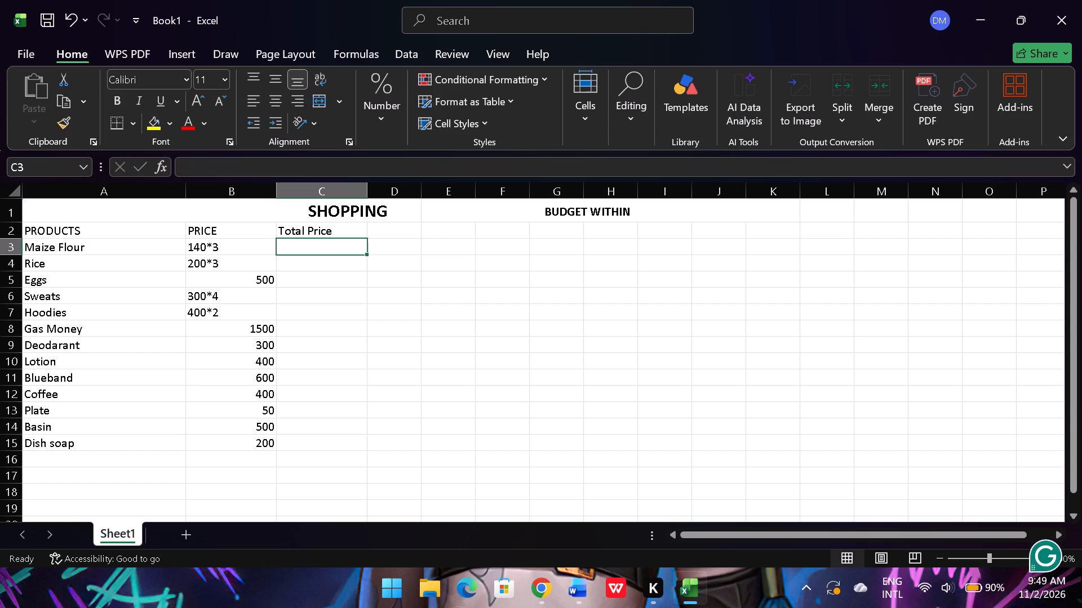
# Insert the SUM function in cell C3 for the Maize Flour total price.
pyautogui.doubleClick(298, 251)
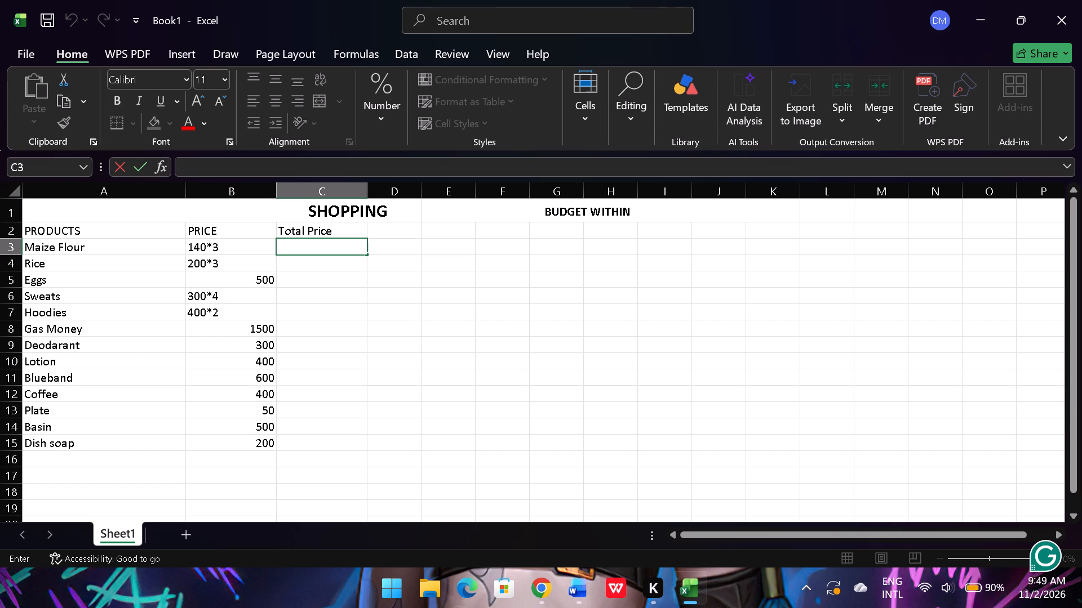
pyautogui.click(292, 243)
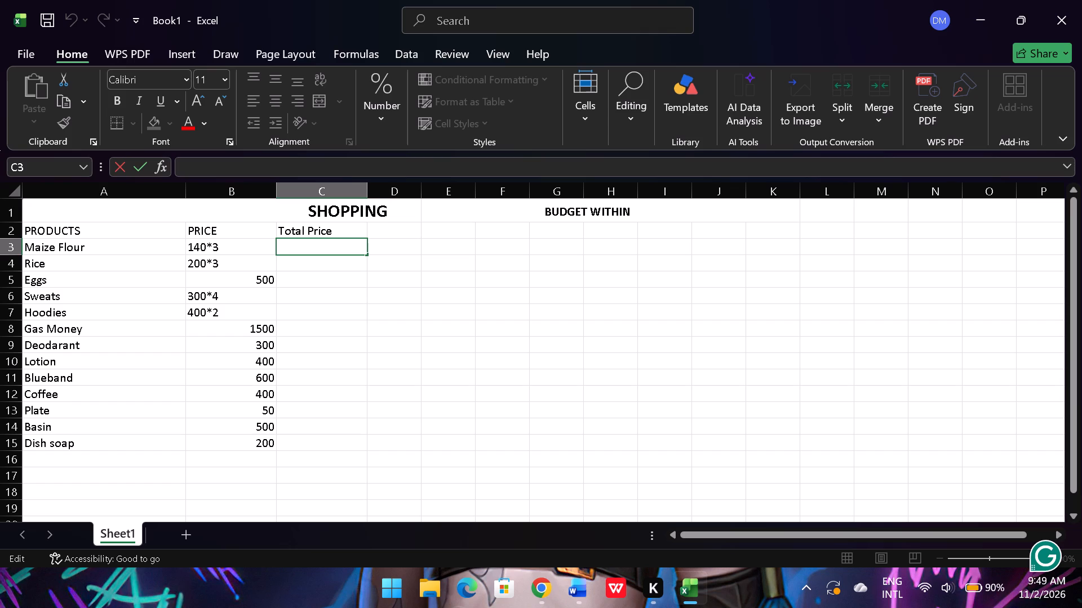
pyautogui.click(247, 243)
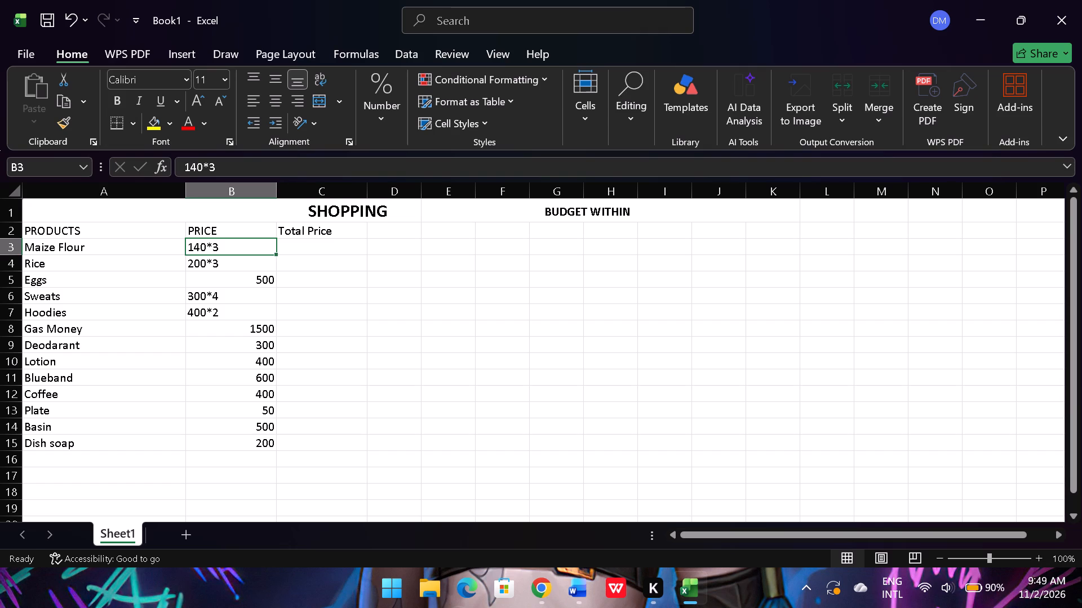
pyautogui.click(304, 253)
pyautogui.click(304, 252)
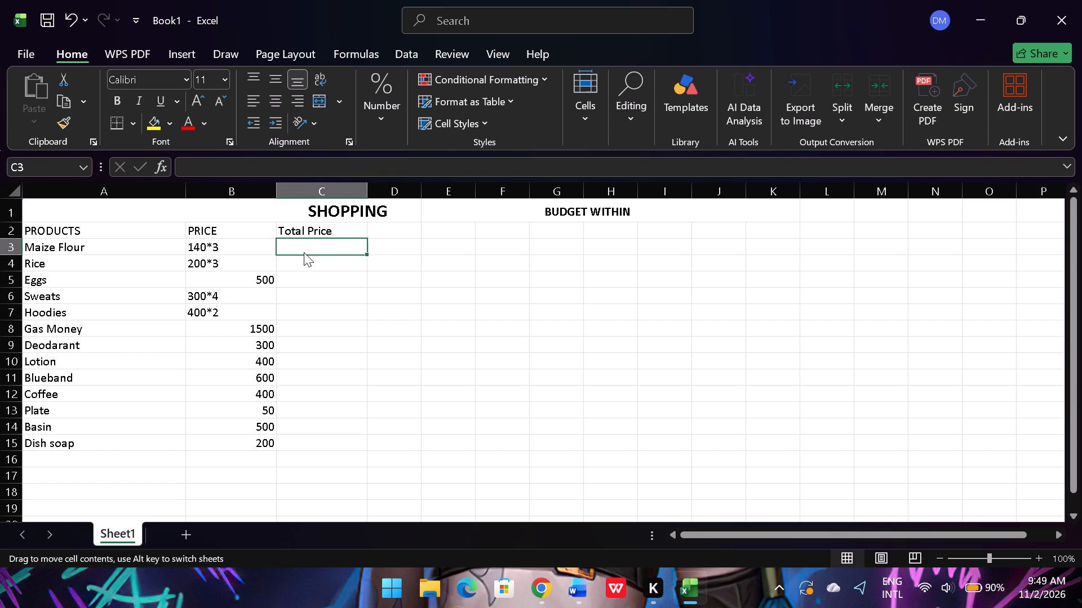
pyautogui.doubleClick(304, 252)
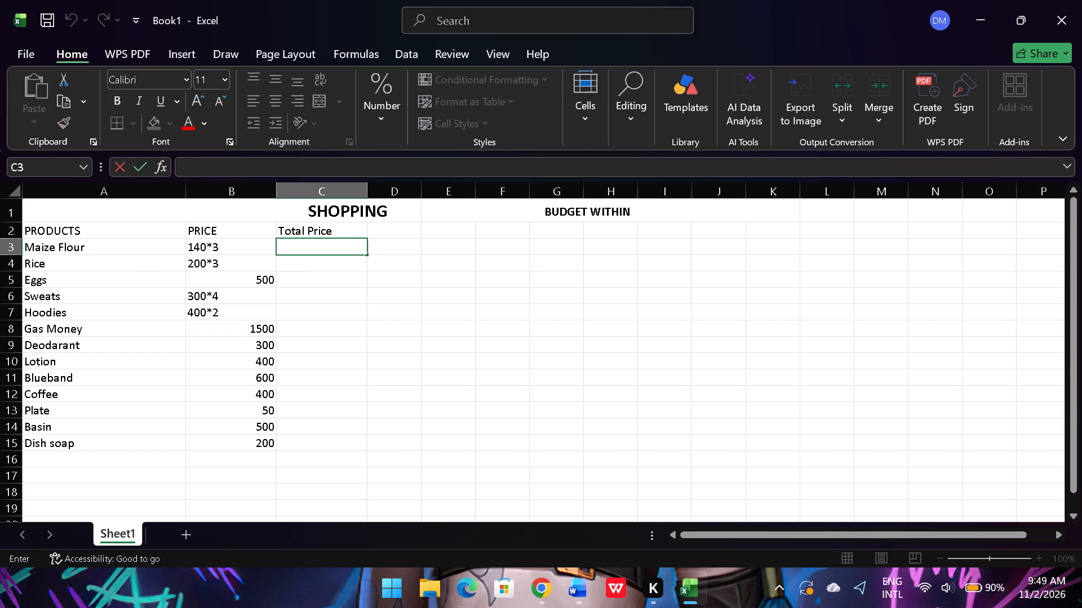
pyautogui.click(159, 167)
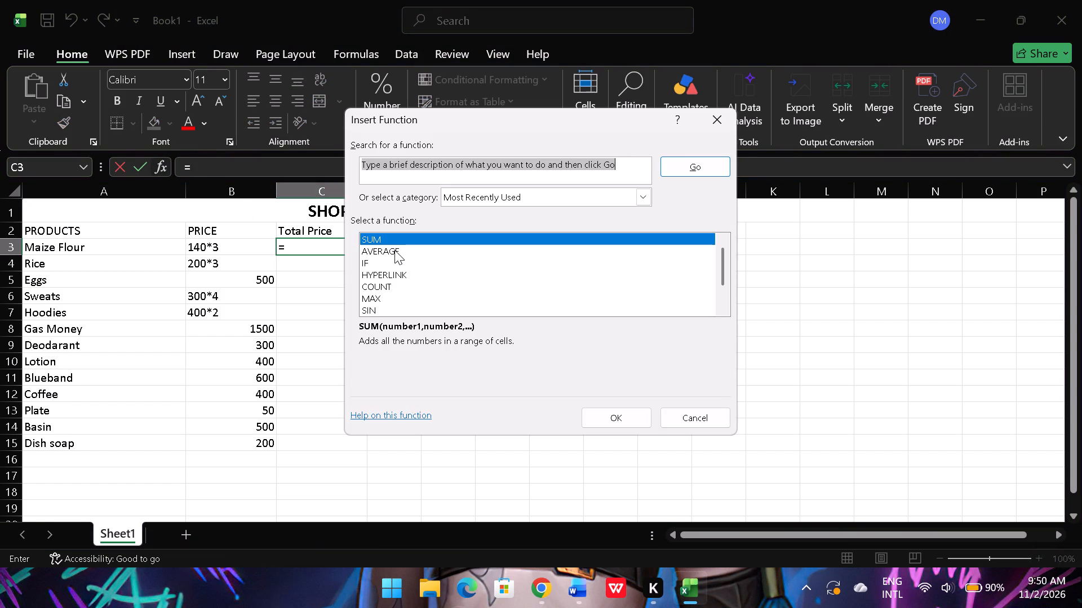
pyautogui.scroll(-1, 394, 279)
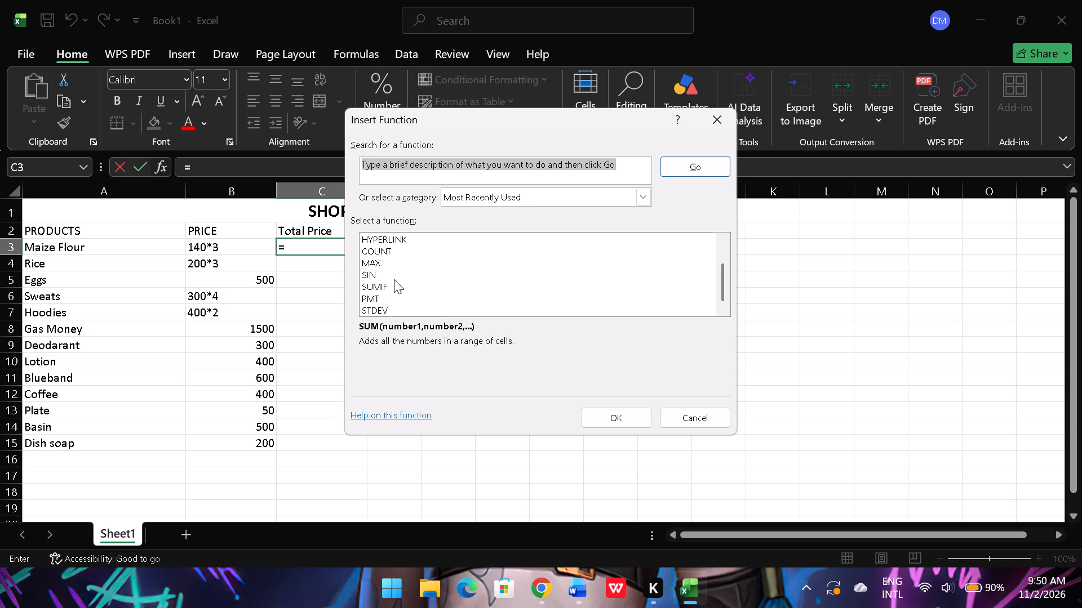
pyautogui.scroll(-3, 394, 279)
pyautogui.scroll(3, 393, 278)
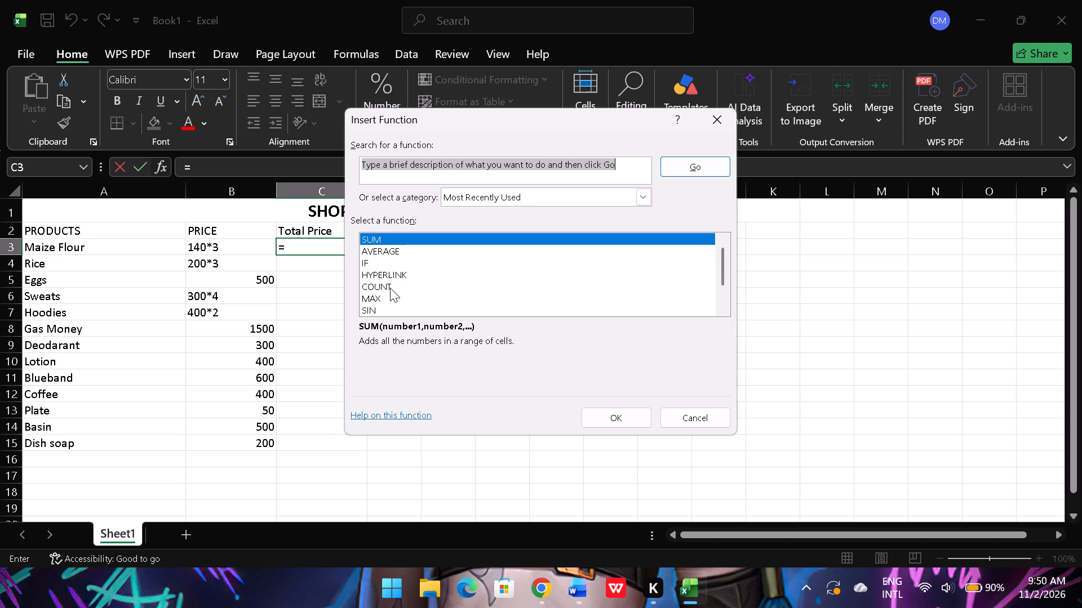
pyautogui.click(390, 242)
pyautogui.doubleClick(390, 242)
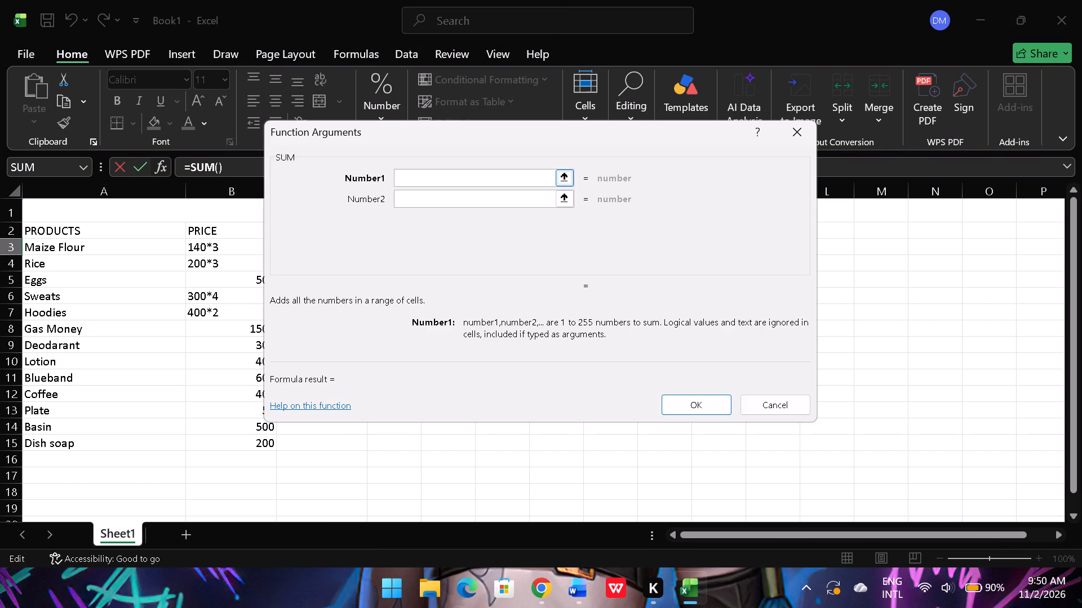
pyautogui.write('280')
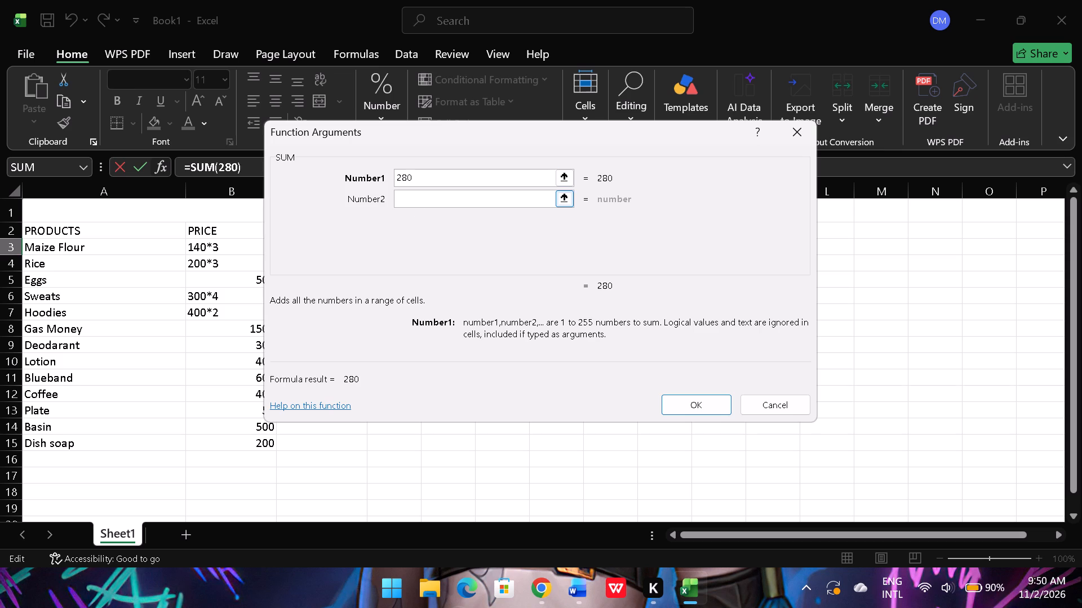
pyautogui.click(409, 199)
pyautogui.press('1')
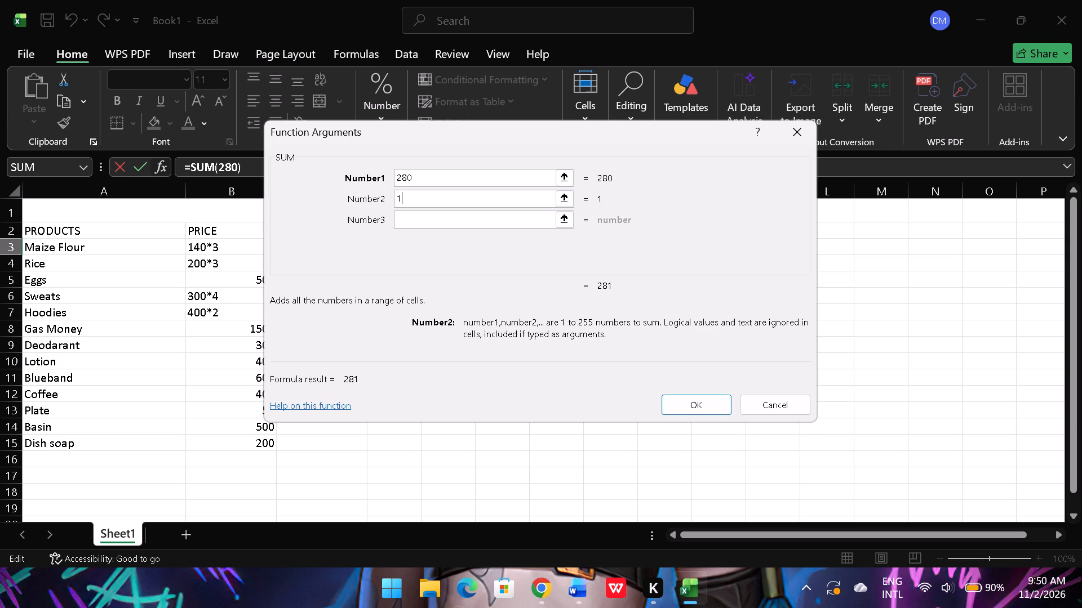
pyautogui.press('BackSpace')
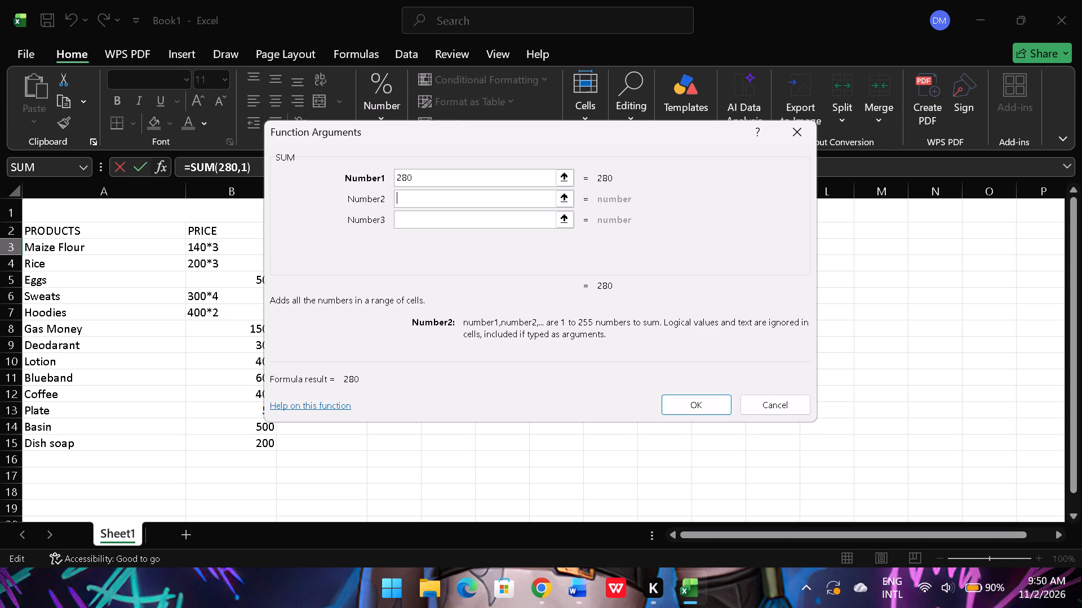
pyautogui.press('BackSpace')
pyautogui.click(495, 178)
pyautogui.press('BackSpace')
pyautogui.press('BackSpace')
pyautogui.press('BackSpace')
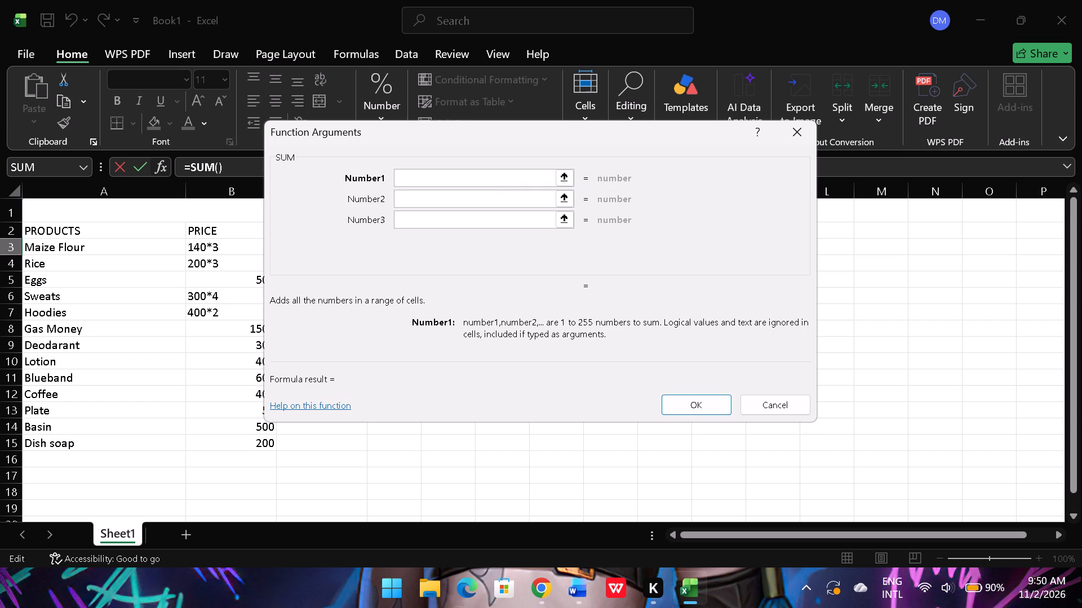
# Enter 140 for each of the SUM arguments Number1, Number2 and Number3 and apply the formula in C3.
pyautogui.press('1')
pyautogui.write('40')
pyautogui.click(516, 195)
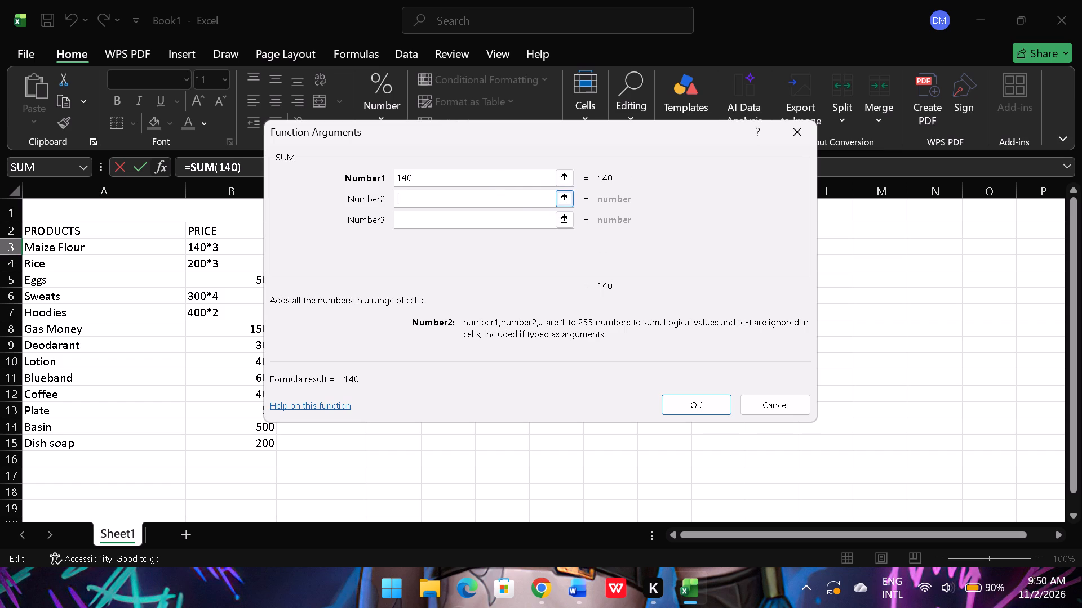
pyautogui.write('140')
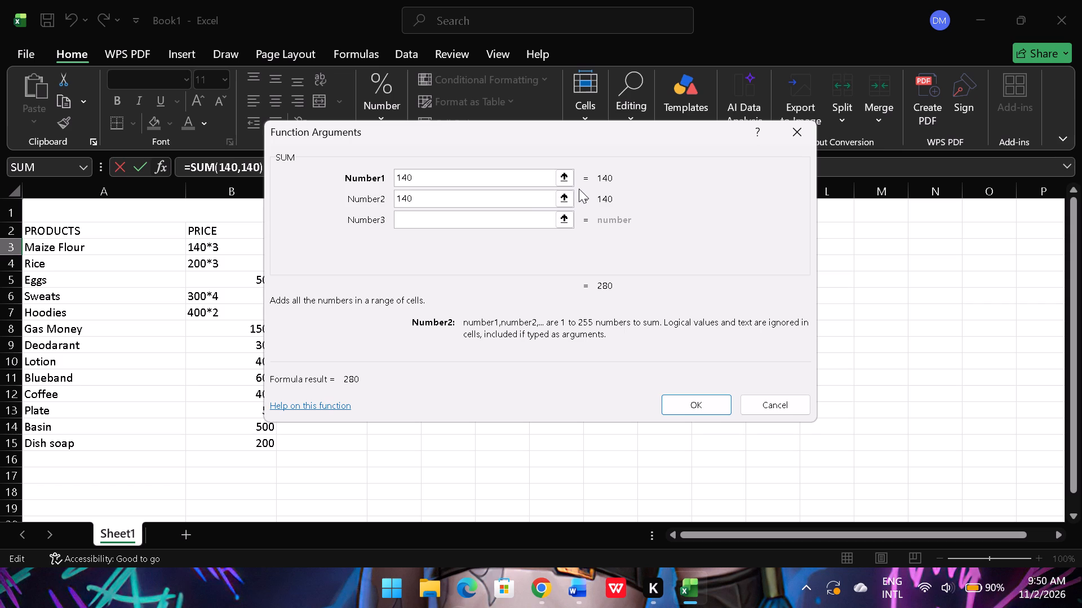
pyautogui.click(526, 216)
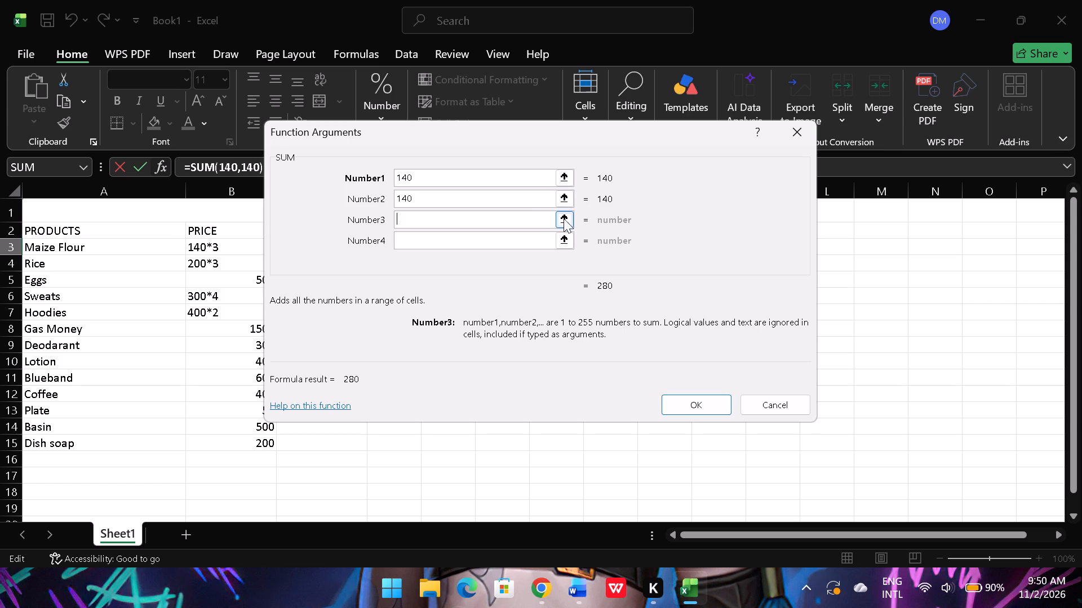
pyautogui.write('140')
pyautogui.click(673, 410)
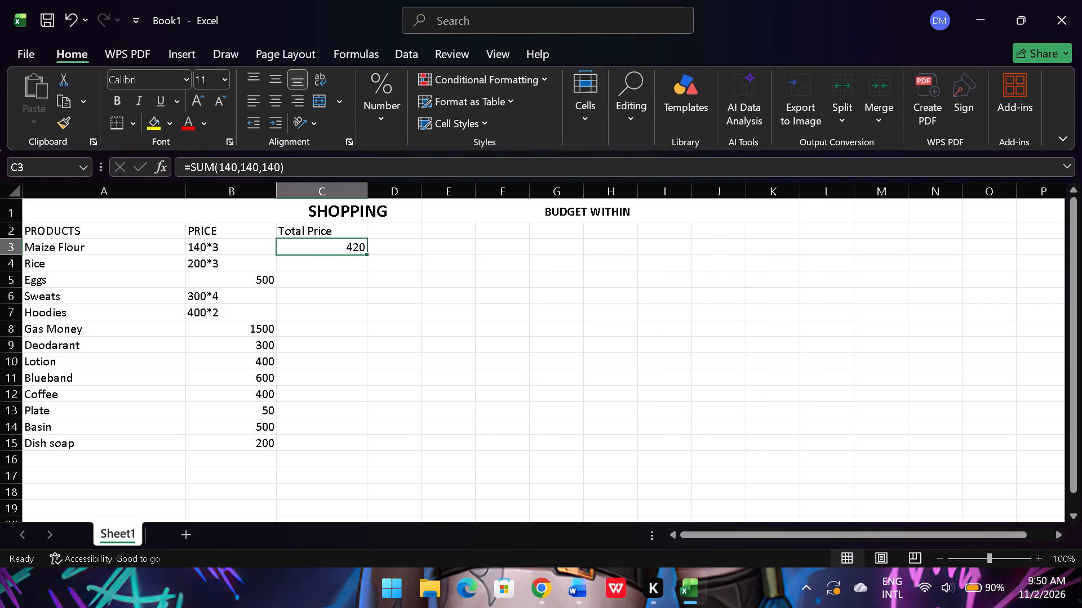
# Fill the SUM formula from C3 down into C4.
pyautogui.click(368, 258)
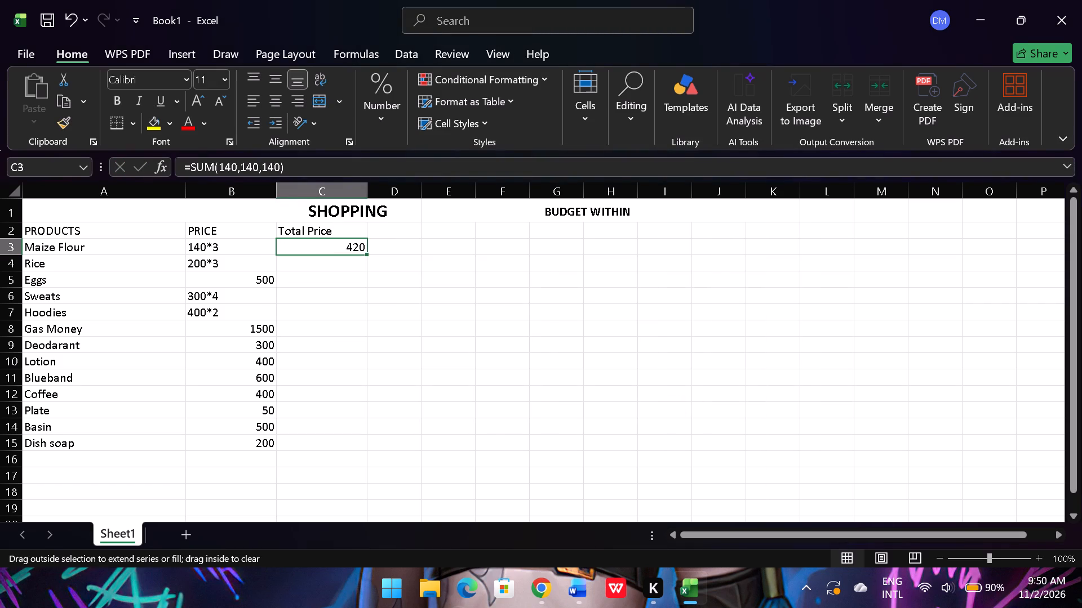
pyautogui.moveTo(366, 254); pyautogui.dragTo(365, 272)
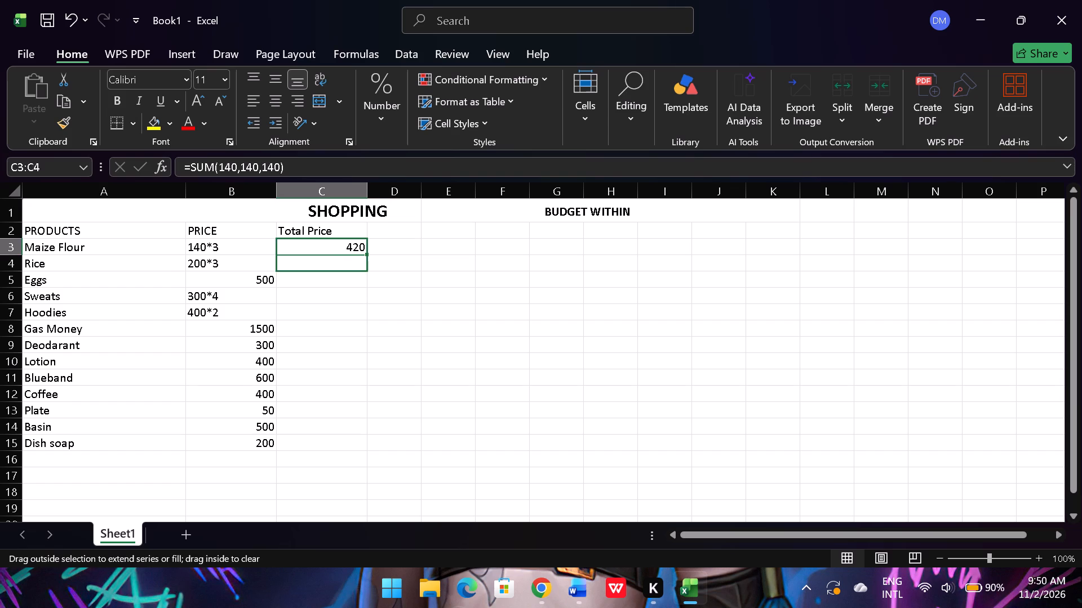
# Enter the total prices 600, 500, 1200 and 800 in C4 to C7 for Rice, Eggs, Sweats and Hoodies.
pyautogui.click(362, 266)
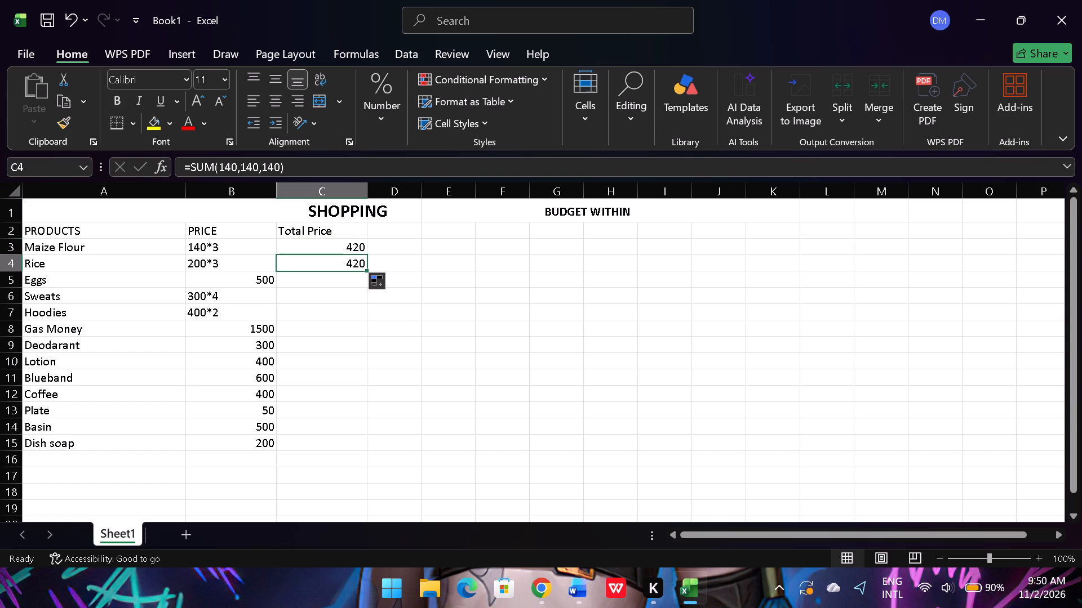
pyautogui.press('BackSpace')
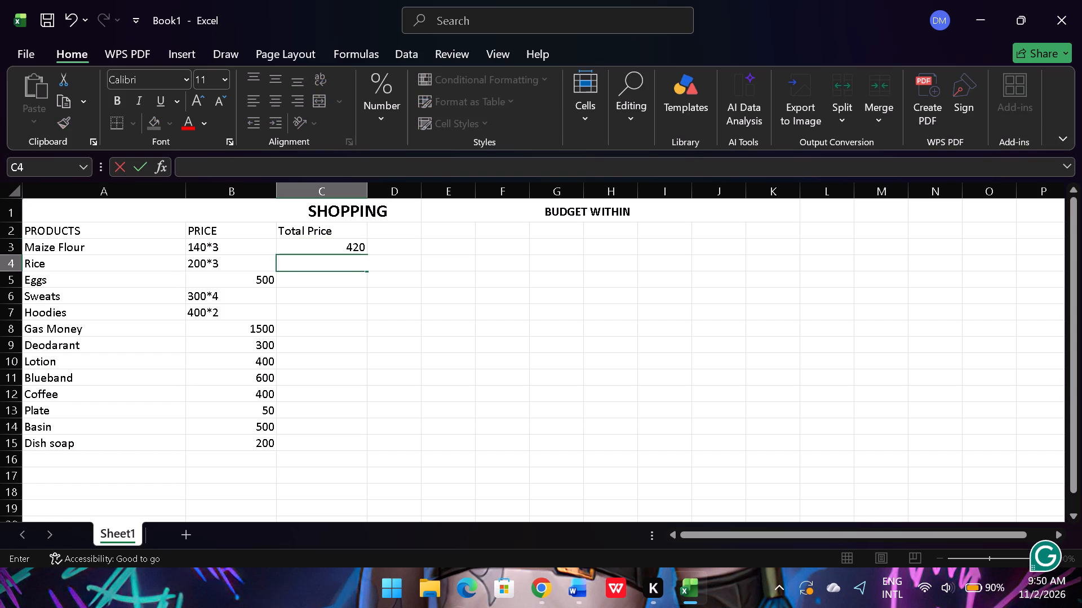
pyautogui.write('600')
pyautogui.click(347, 282)
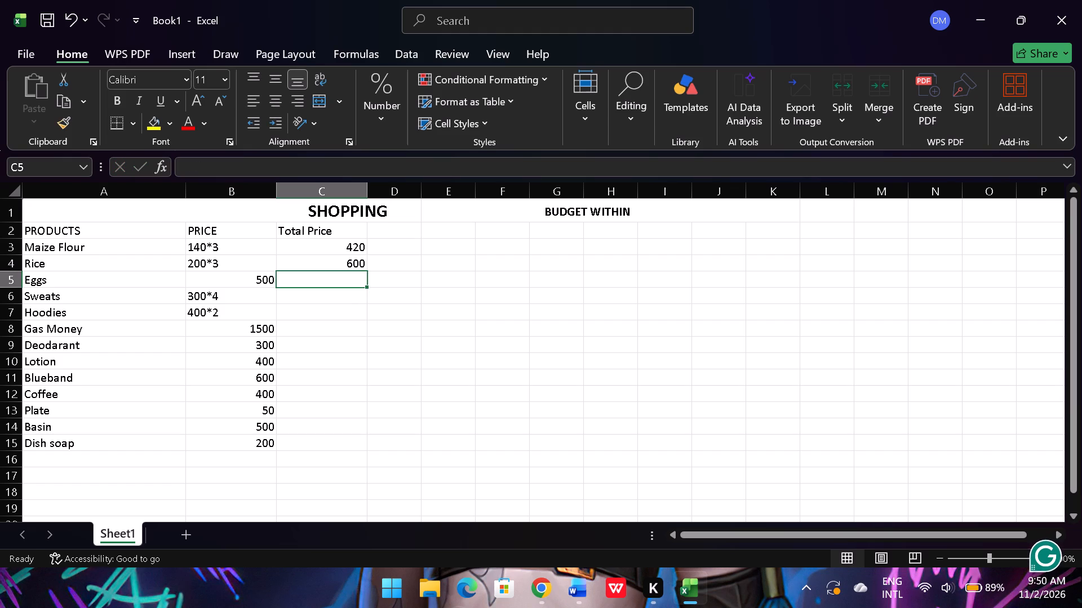
pyautogui.write('500')
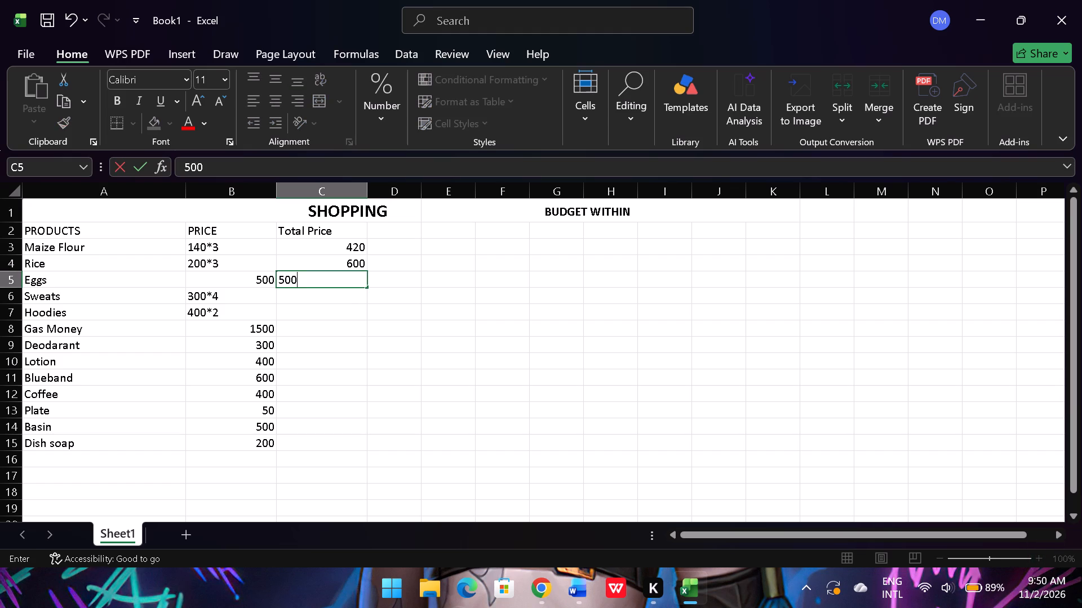
pyautogui.click(334, 298)
pyautogui.write('1200')
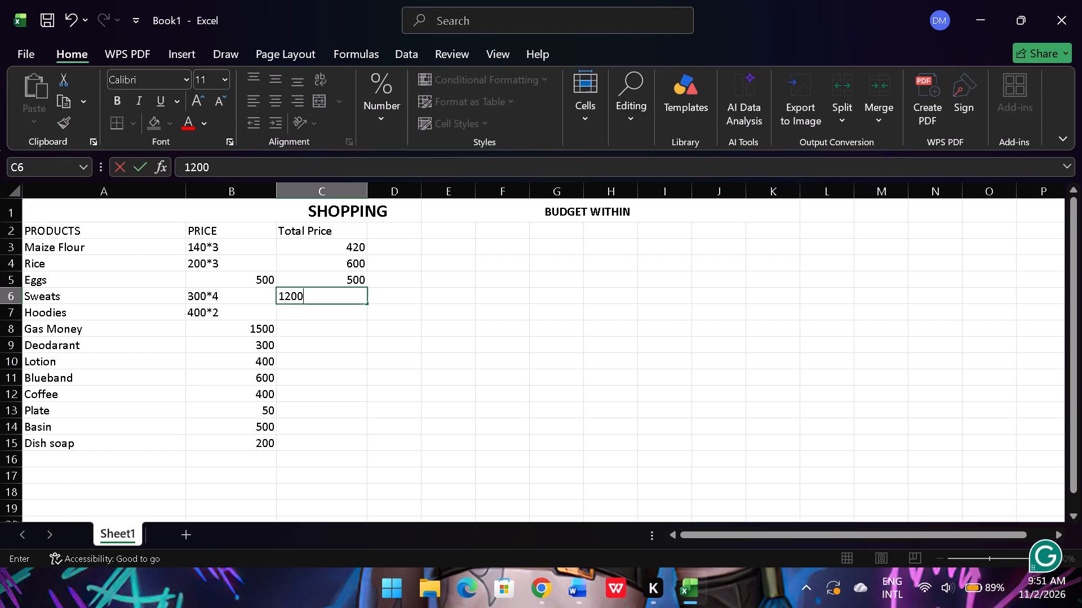
pyautogui.click(356, 312)
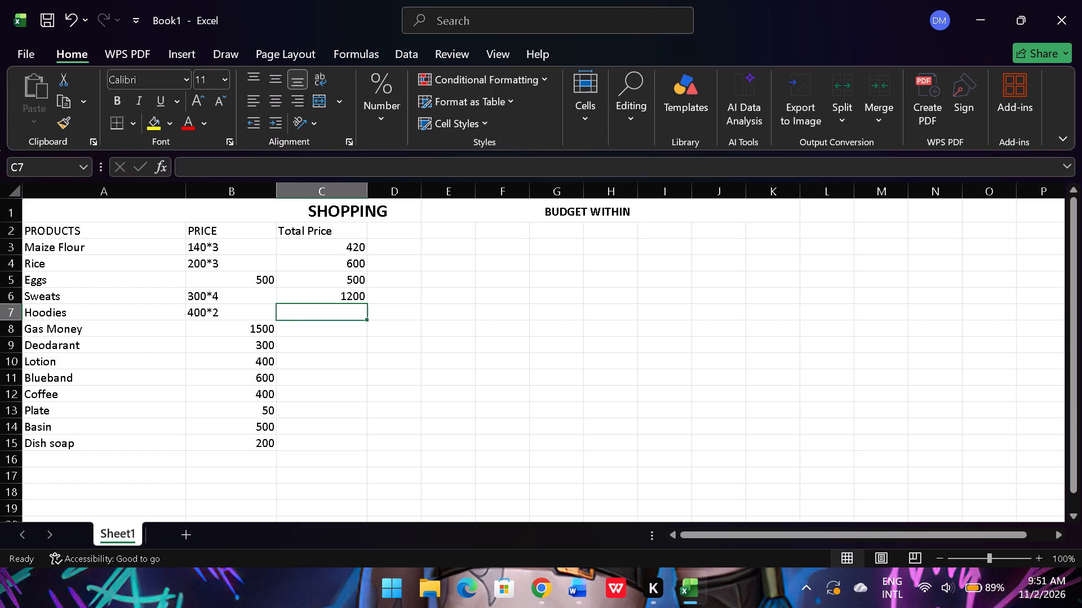
pyautogui.write('800')
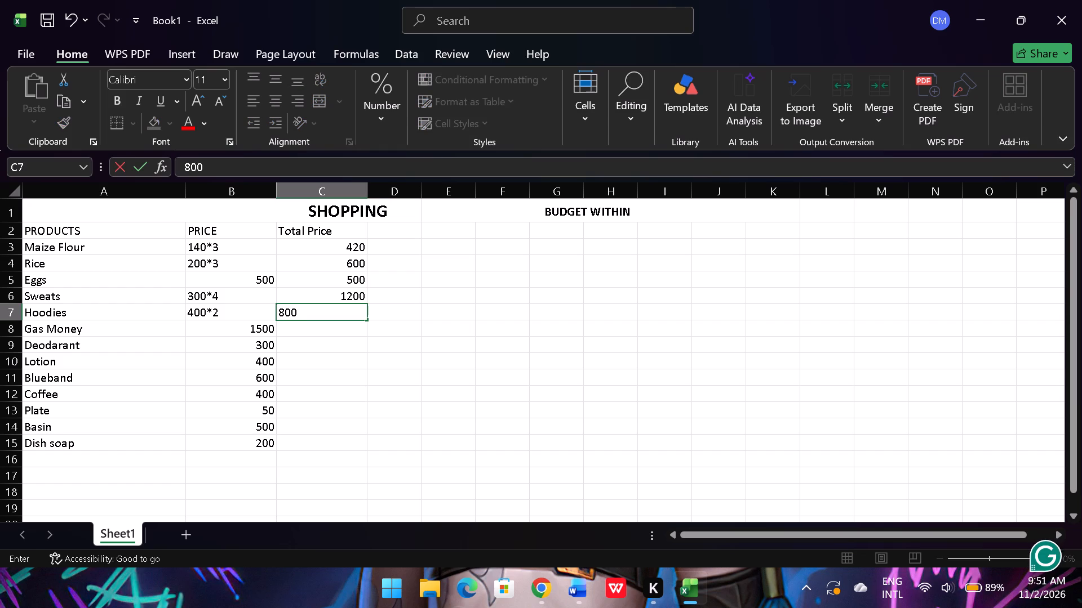
pyautogui.click(334, 332)
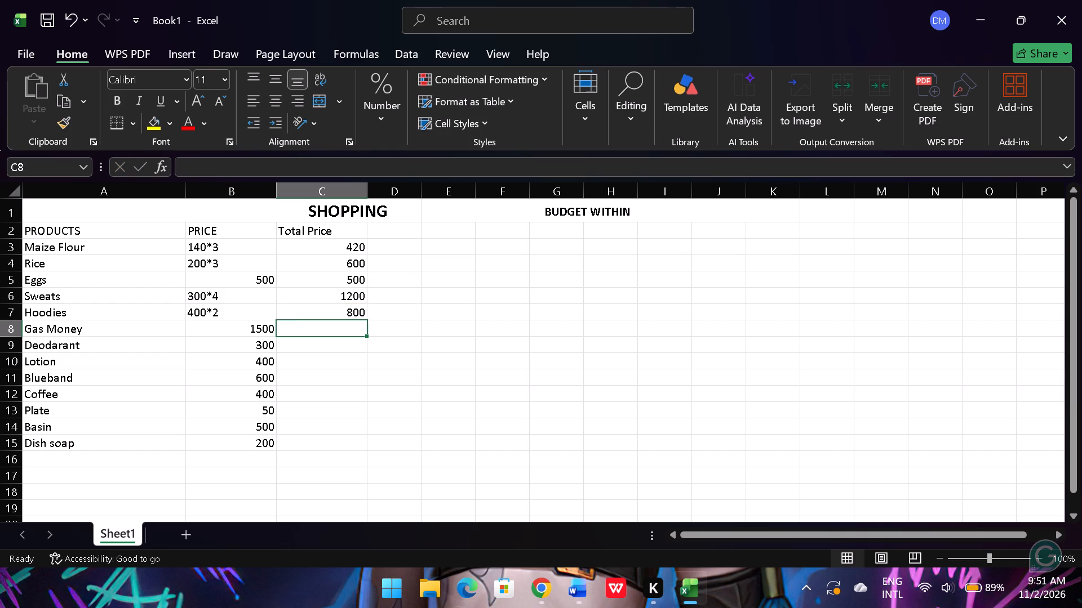
# Enter the total prices 1500, 300, 400 and 600 in C8 to C11 for Gas Money, Deodarant, Lotion and Blueband.
pyautogui.write('1500')
pyautogui.click(333, 347)
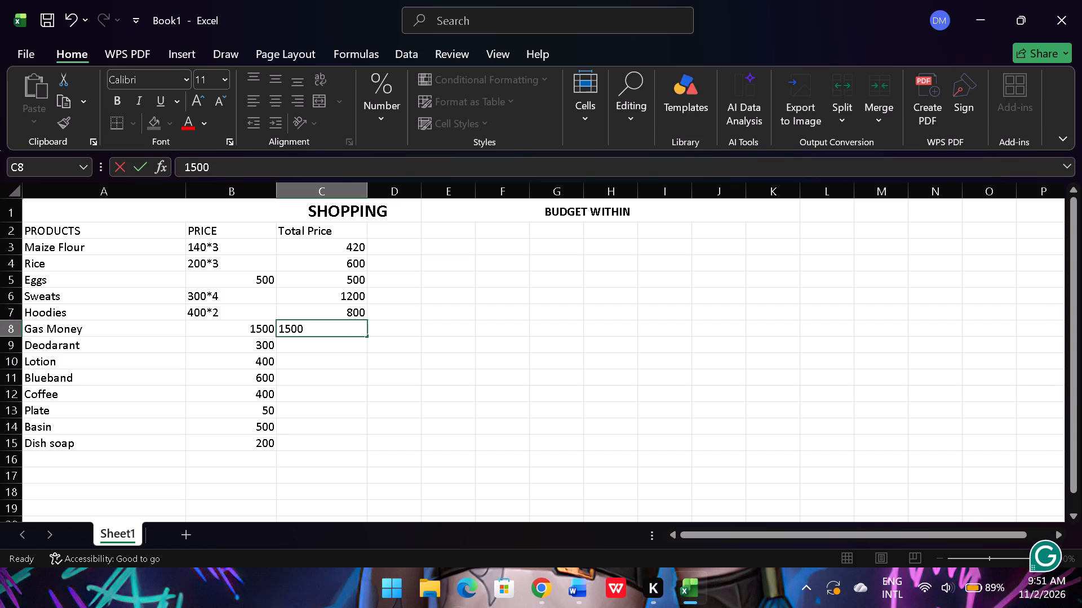
pyautogui.press('3')
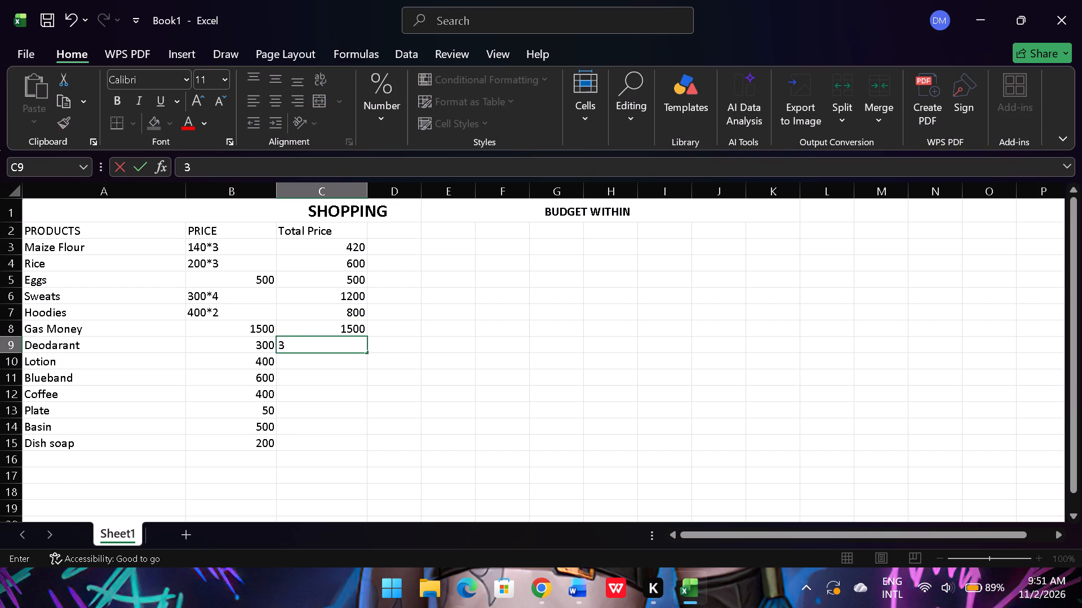
pyautogui.write('00')
pyautogui.click(332, 360)
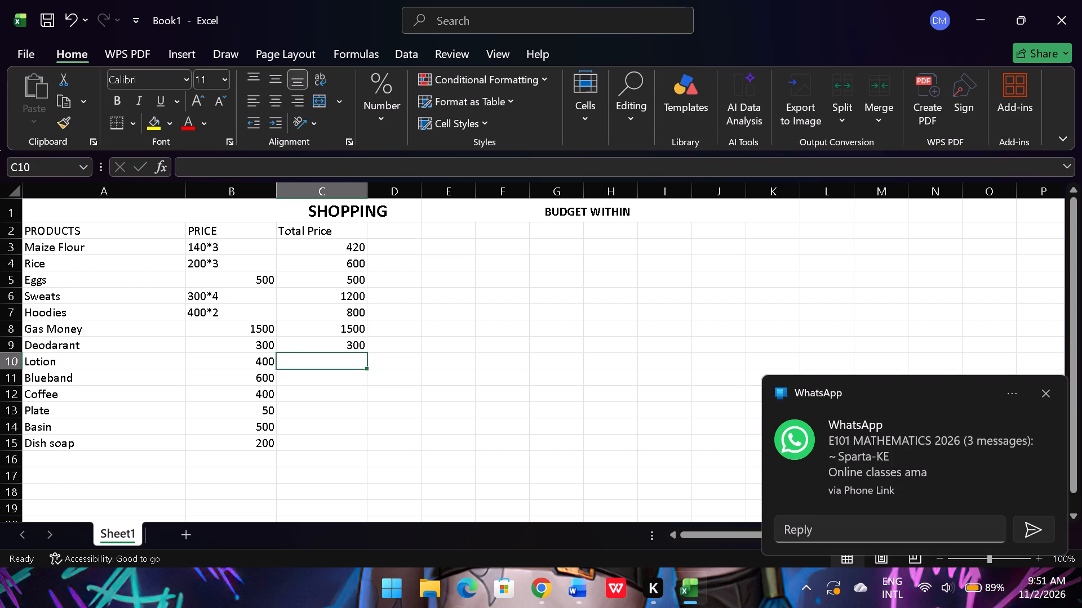
pyautogui.press('4')
pyautogui.press('0')
pyautogui.press('0')
pyautogui.click(333, 374)
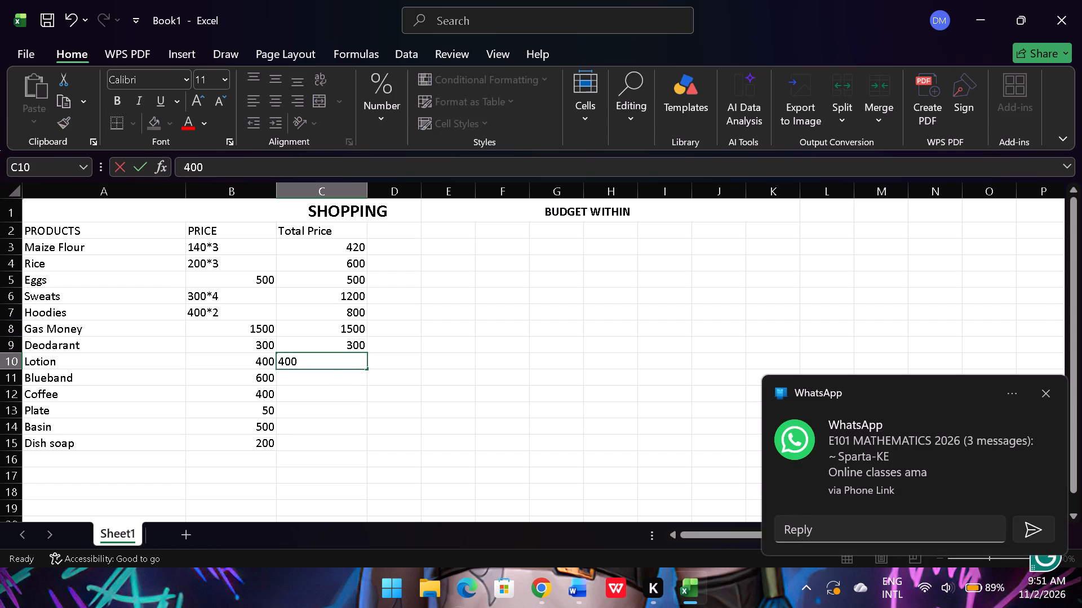
pyautogui.press('6')
pyautogui.press('0')
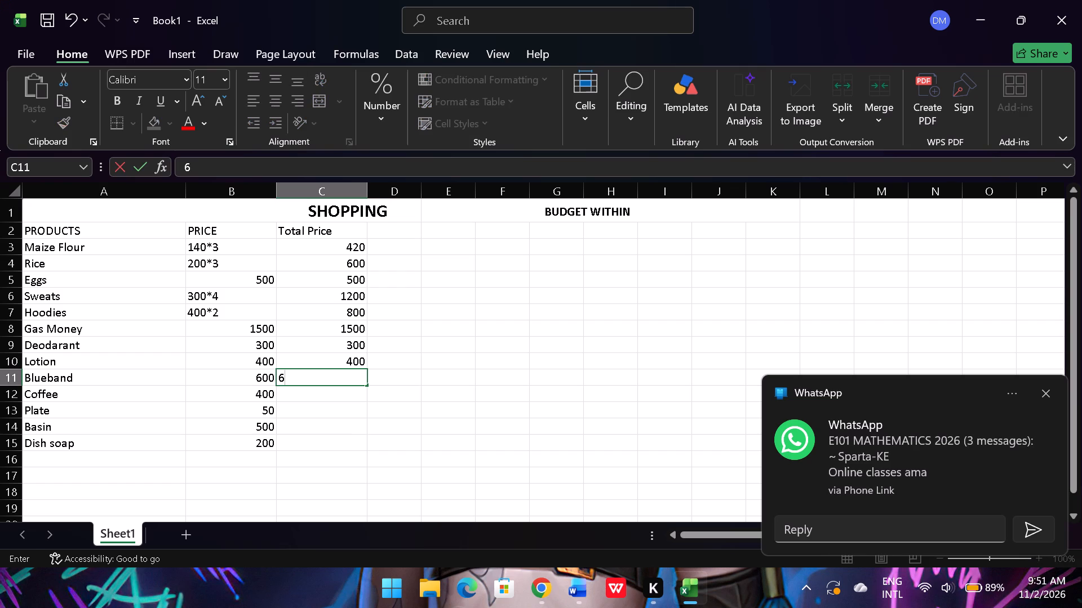
pyautogui.press('0')
pyautogui.click(335, 394)
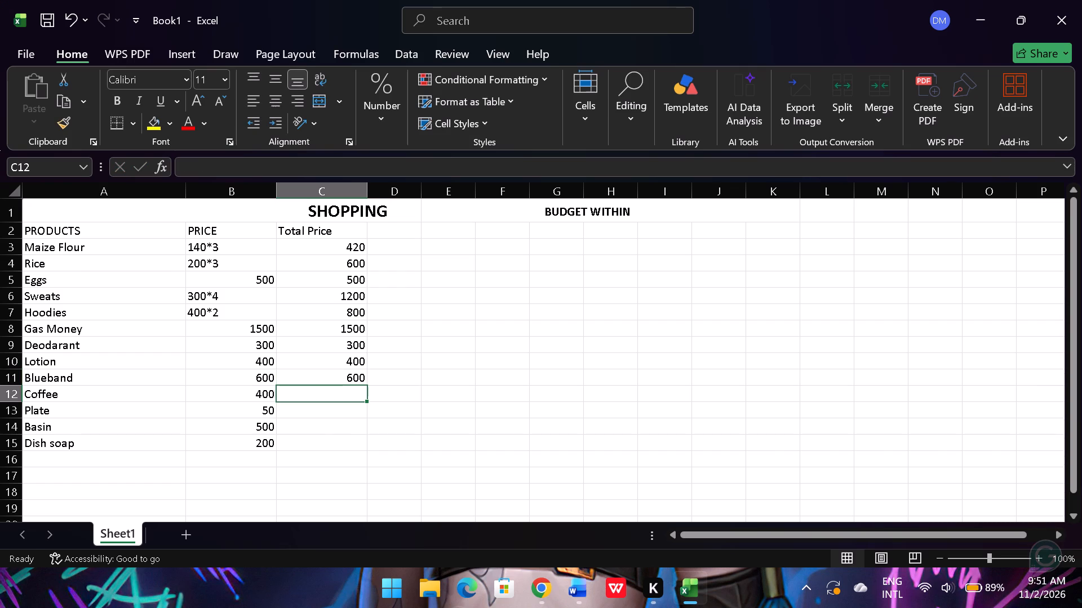
# Enter the total prices 400, 50, 500 and 200 in C12 to C15 for Coffee, Plate, Basin and Dish soap.
pyautogui.write('400')
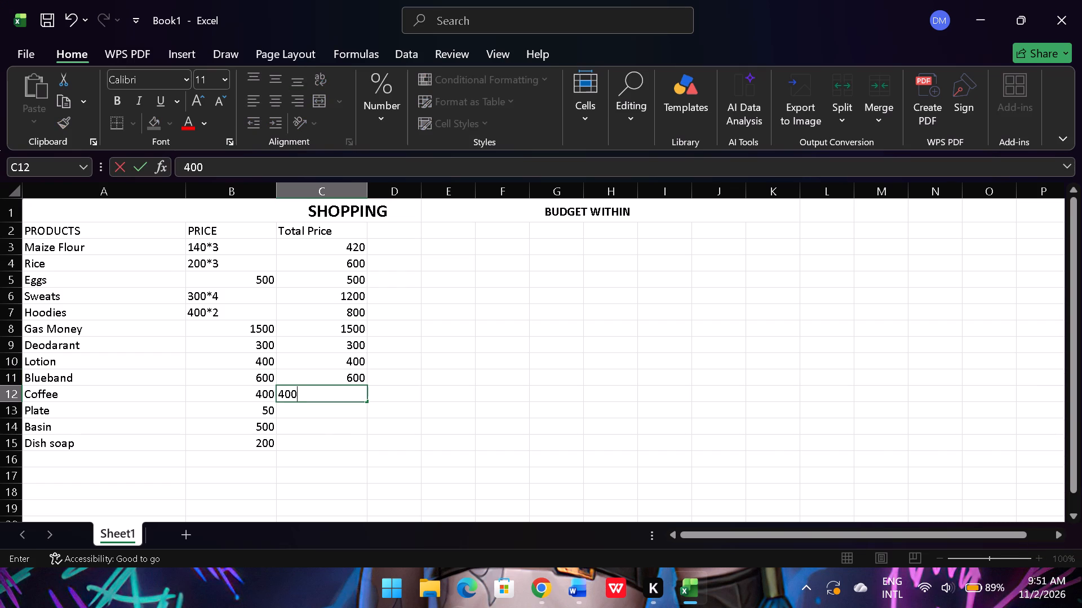
pyautogui.click(336, 408)
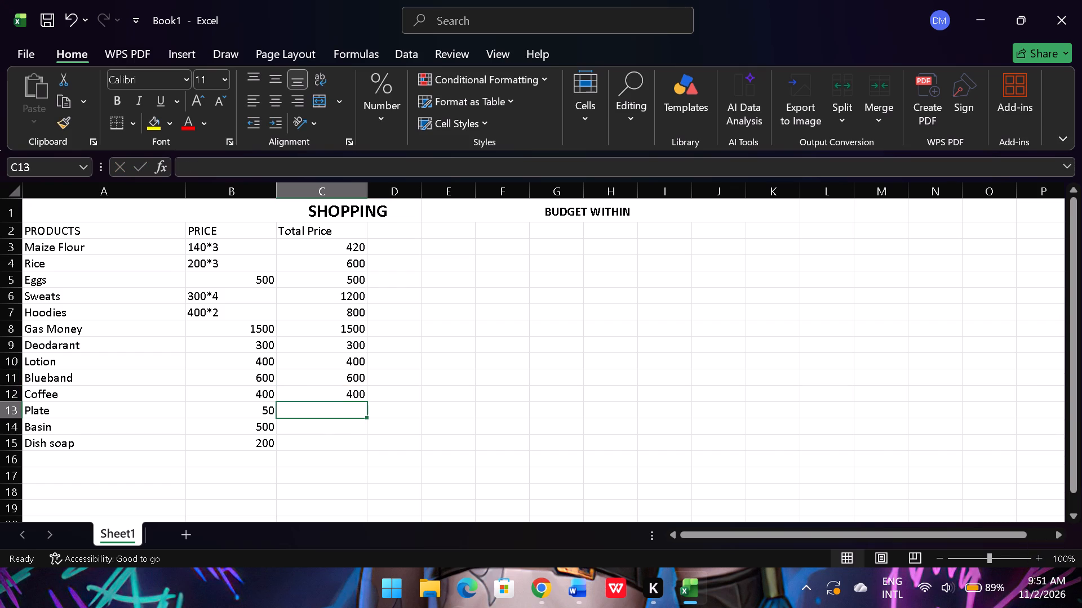
pyautogui.write('50')
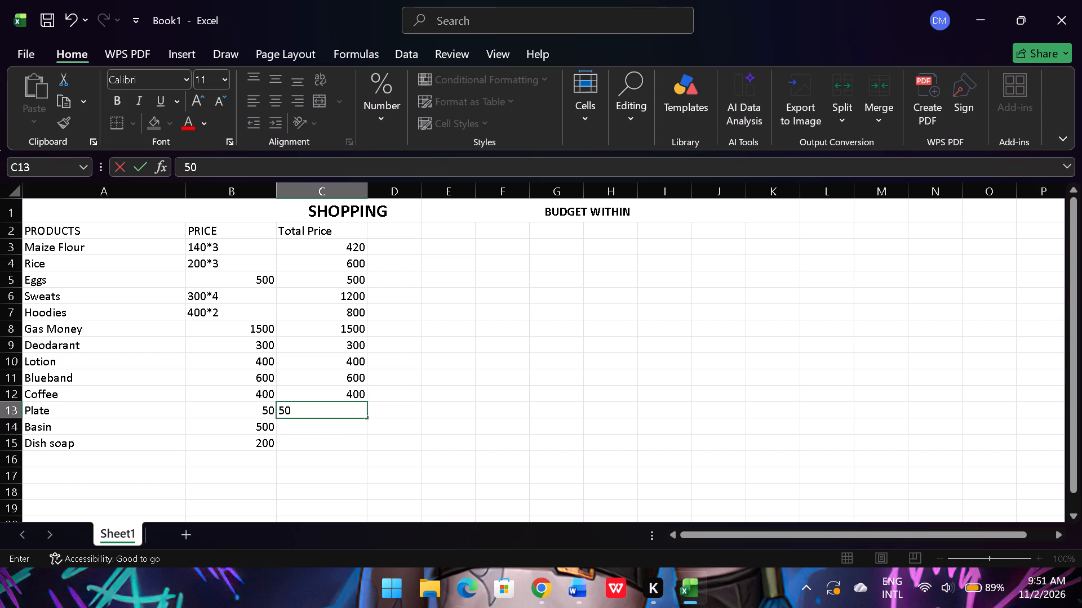
pyautogui.click(336, 422)
pyautogui.press('5')
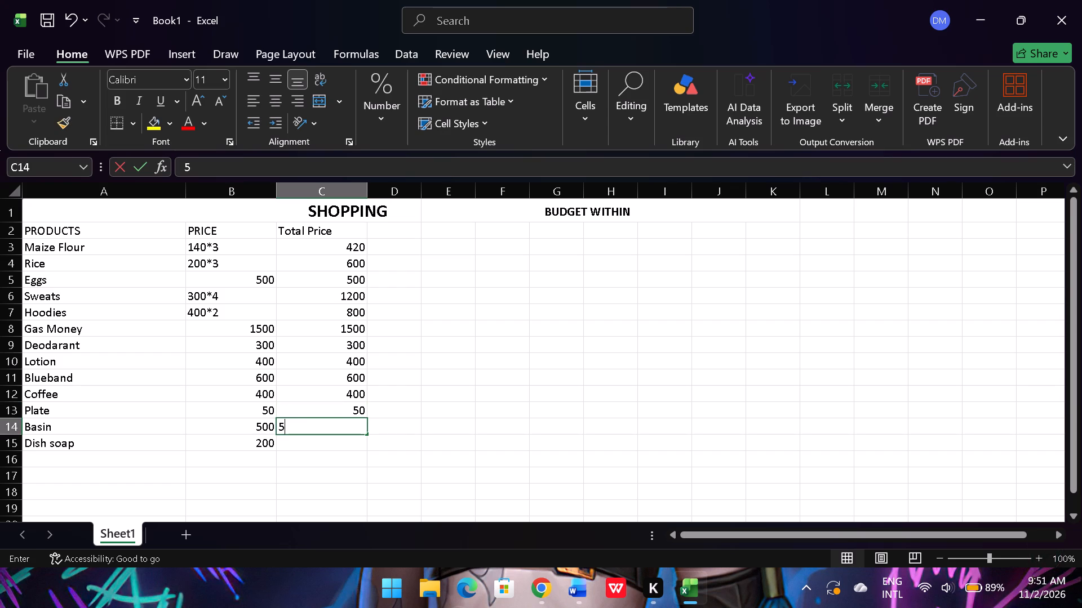
pyautogui.press('0')
pyautogui.press('0')
pyautogui.click(329, 441)
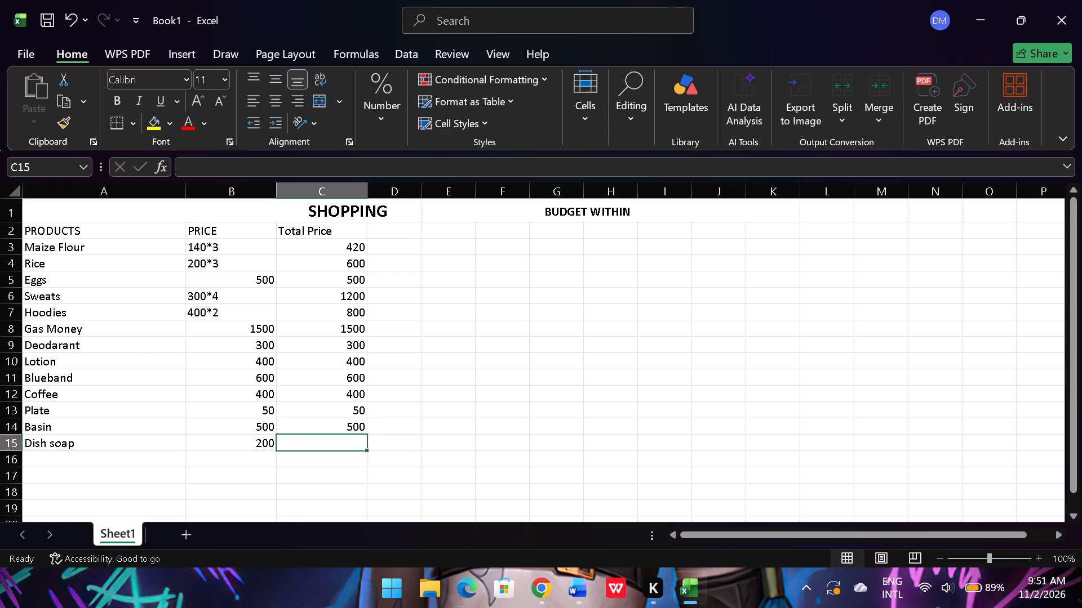
pyautogui.press('2')
pyautogui.press('0')
pyautogui.press('0')
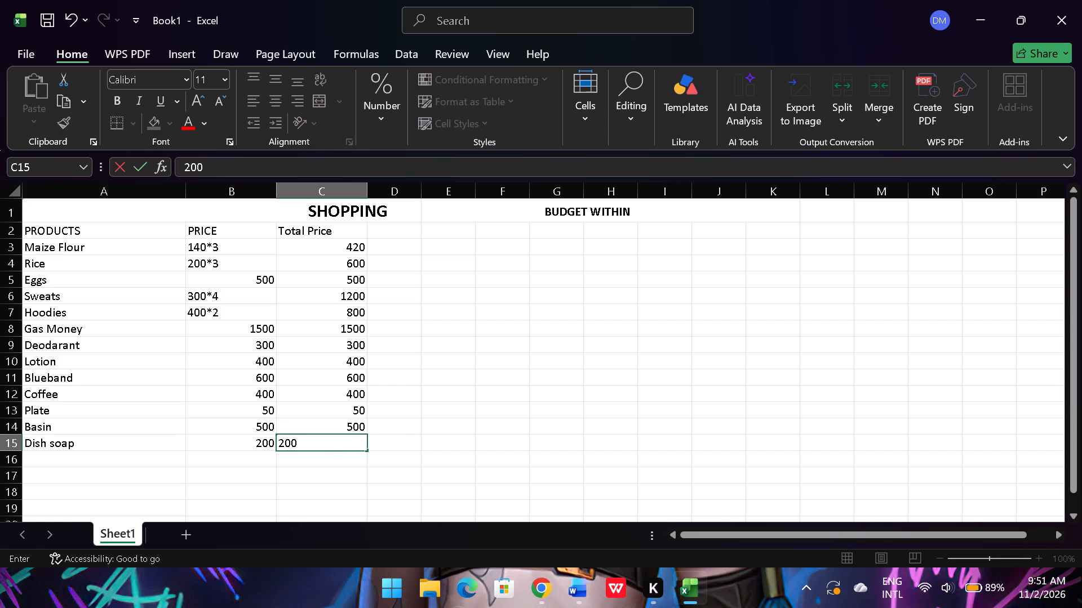
pyautogui.press('Return')
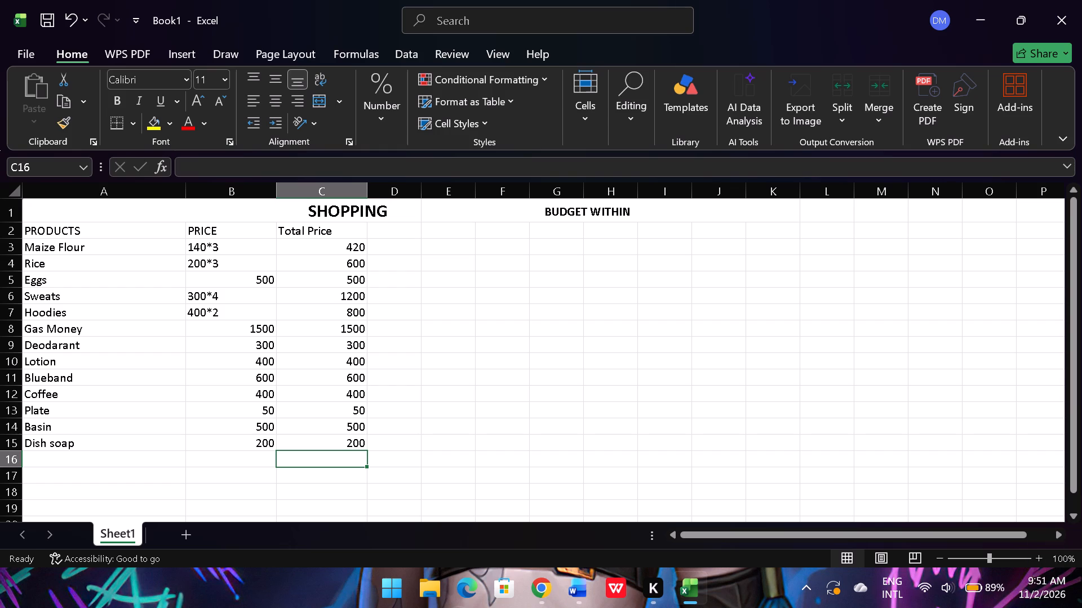
# Add the label Total in cell B17, below the product list.
pyautogui.click(237, 471)
pyautogui.click(237, 471)
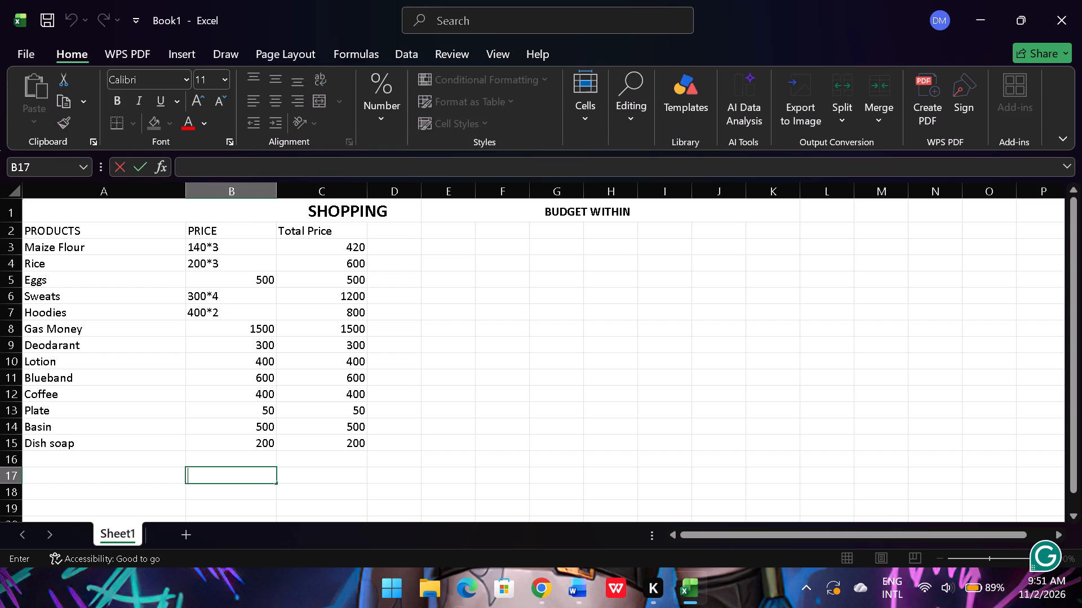
pyautogui.press('t')
pyautogui.press('BackSpace')
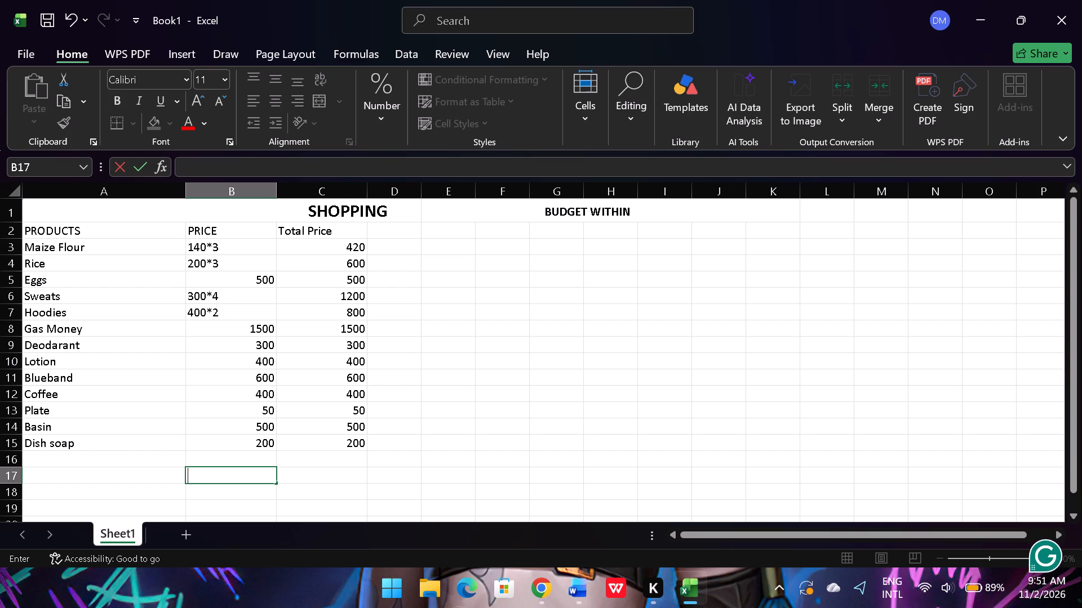
pyautogui.press('t')
pyautogui.write('otal')
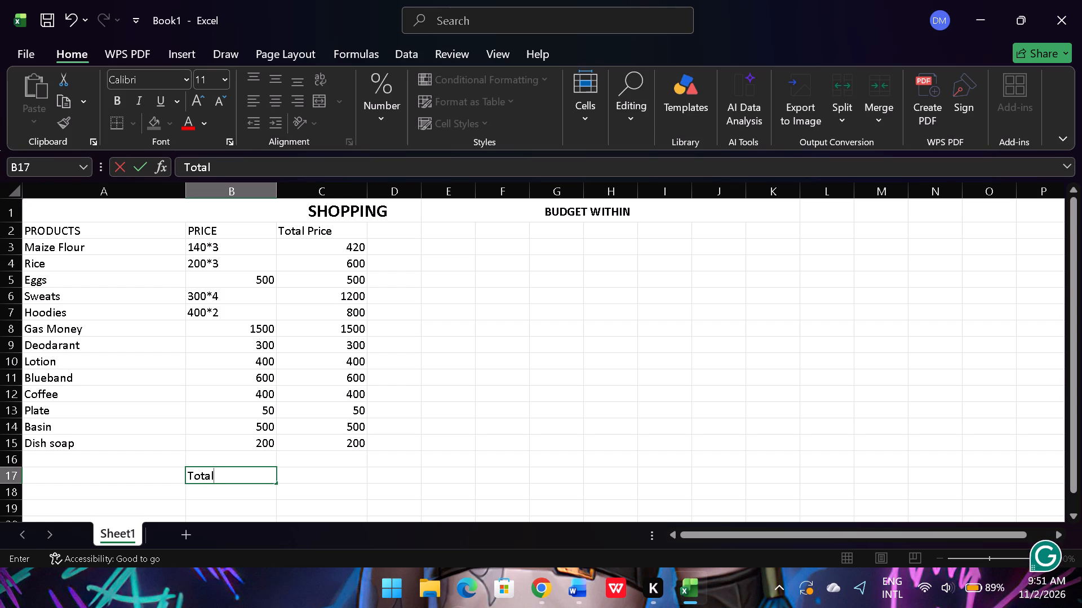
pyautogui.click(320, 478)
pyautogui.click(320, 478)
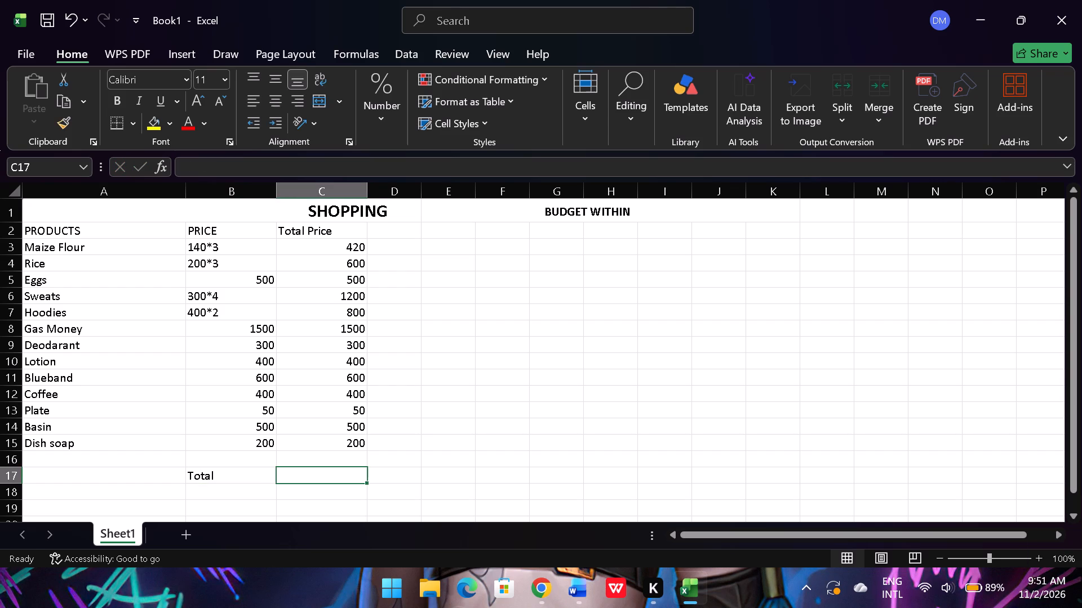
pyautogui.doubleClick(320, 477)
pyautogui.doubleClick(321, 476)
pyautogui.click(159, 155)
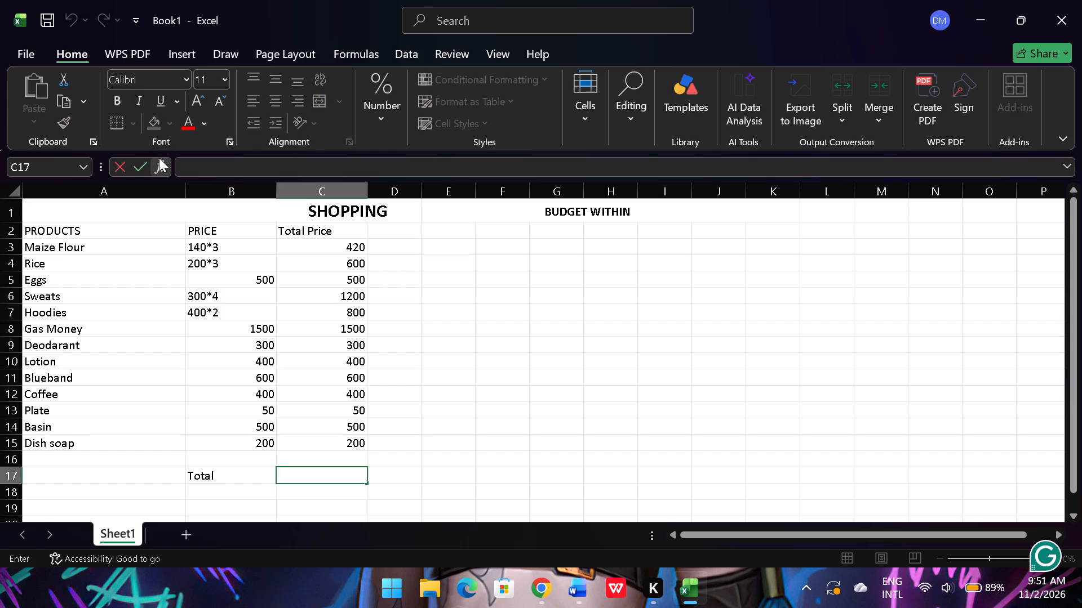
# Erase the SUM formula from the Maize Flour total price cell C3.
pyautogui.click(303, 242)
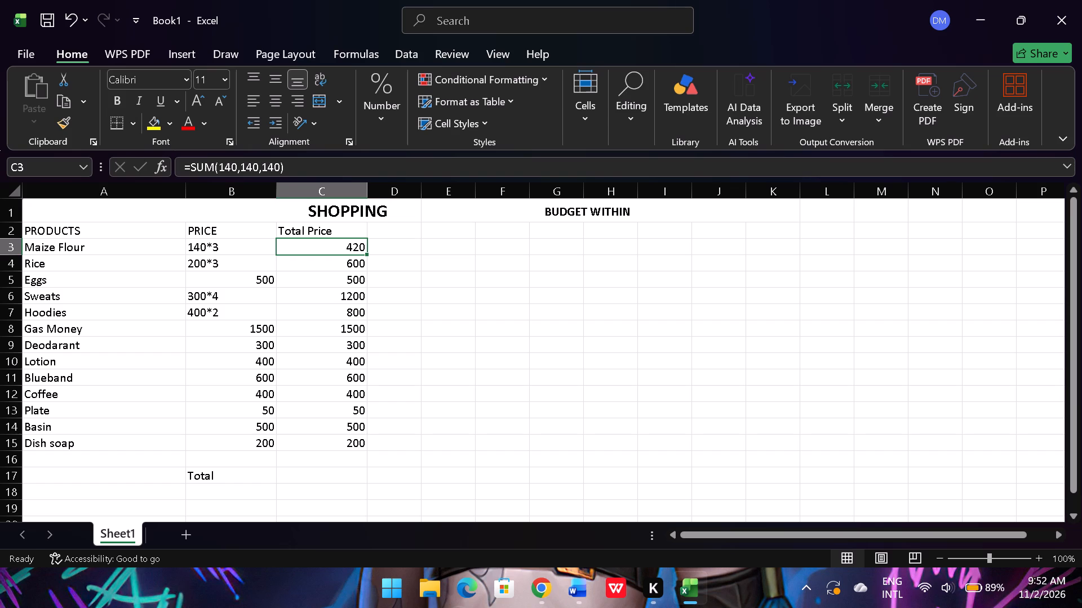
pyautogui.click(287, 173)
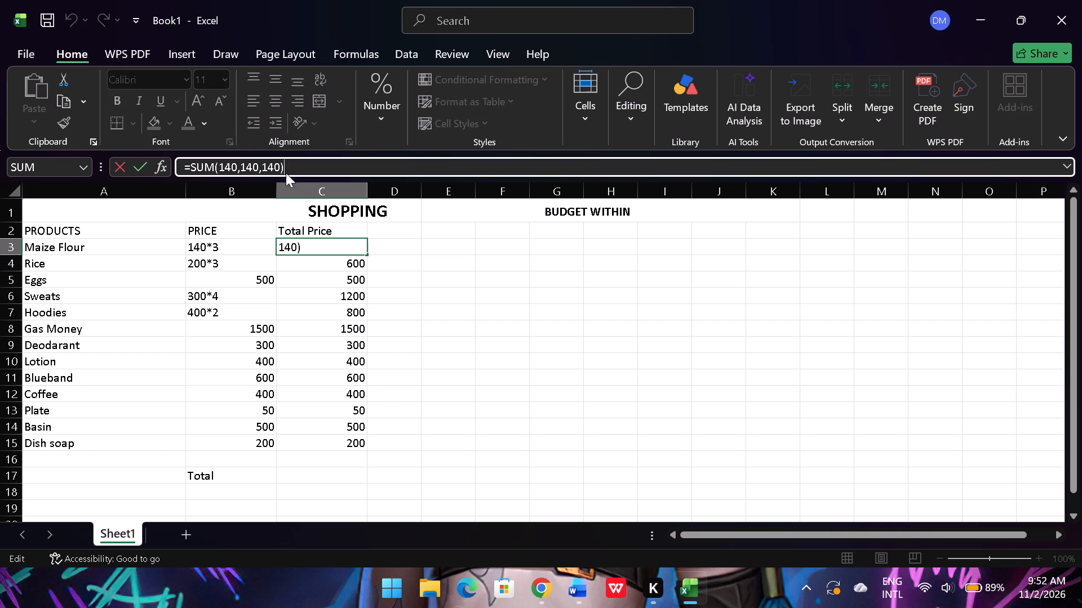
pyautogui.press('BackSpace')
pyautogui.press('BackSpace')
pyautogui.press('BackSpace')
pyautogui.press('BackSpace')
pyautogui.press('BackSpace')
pyautogui.press('BackSpace')
pyautogui.press('BackSpace')
pyautogui.press('BackSpace')
pyautogui.press('BackSpace')
pyautogui.press('BackSpace')
pyautogui.press('BackSpace')
pyautogui.press('BackSpace')
pyautogui.press('BackSpace')
pyautogui.press('BackSpace')
pyautogui.press('BackSpace')
pyautogui.press('BackSpace')
pyautogui.press('BackSpace')
pyautogui.press('BackSpace')
pyautogui.press('BackSpace')
pyautogui.press('BackSpace')
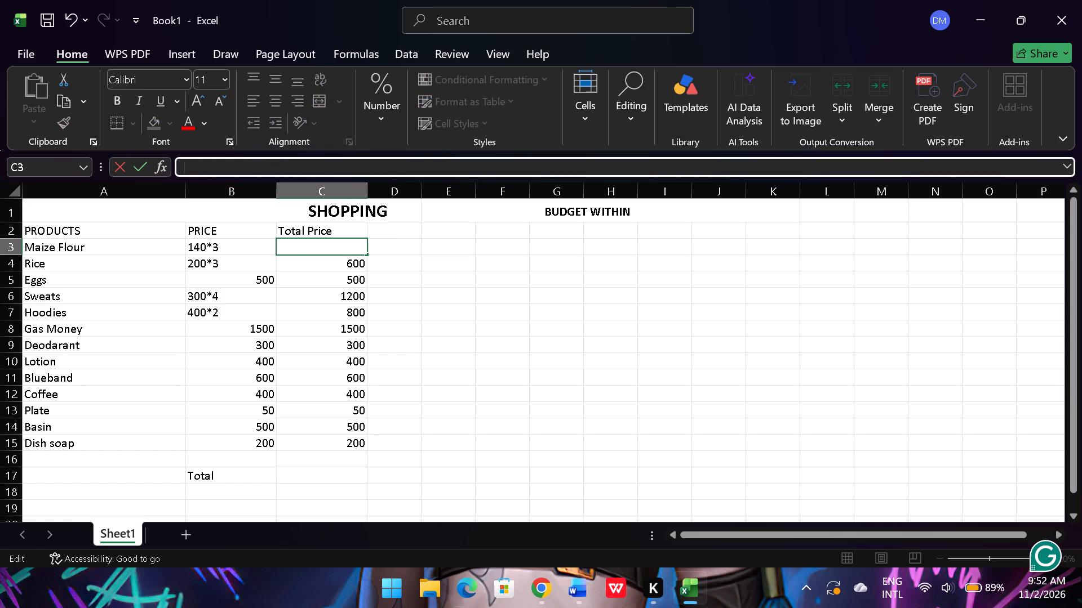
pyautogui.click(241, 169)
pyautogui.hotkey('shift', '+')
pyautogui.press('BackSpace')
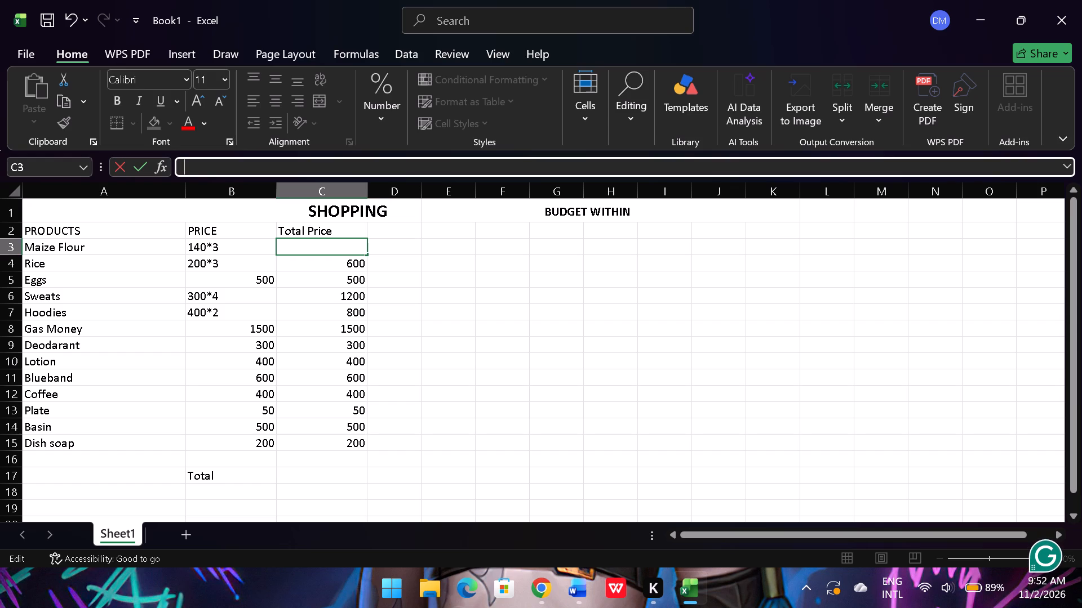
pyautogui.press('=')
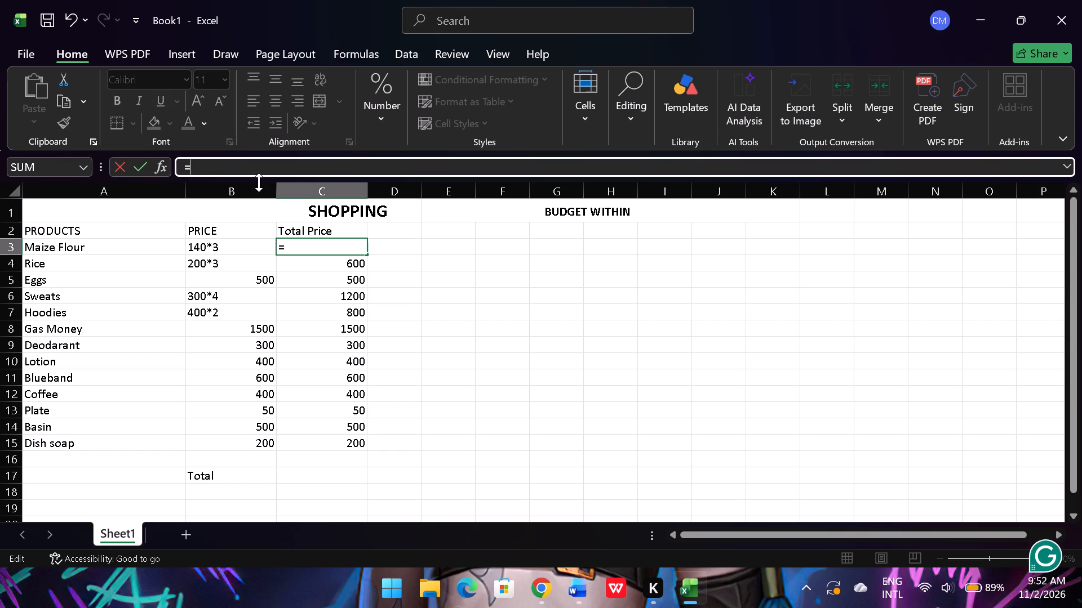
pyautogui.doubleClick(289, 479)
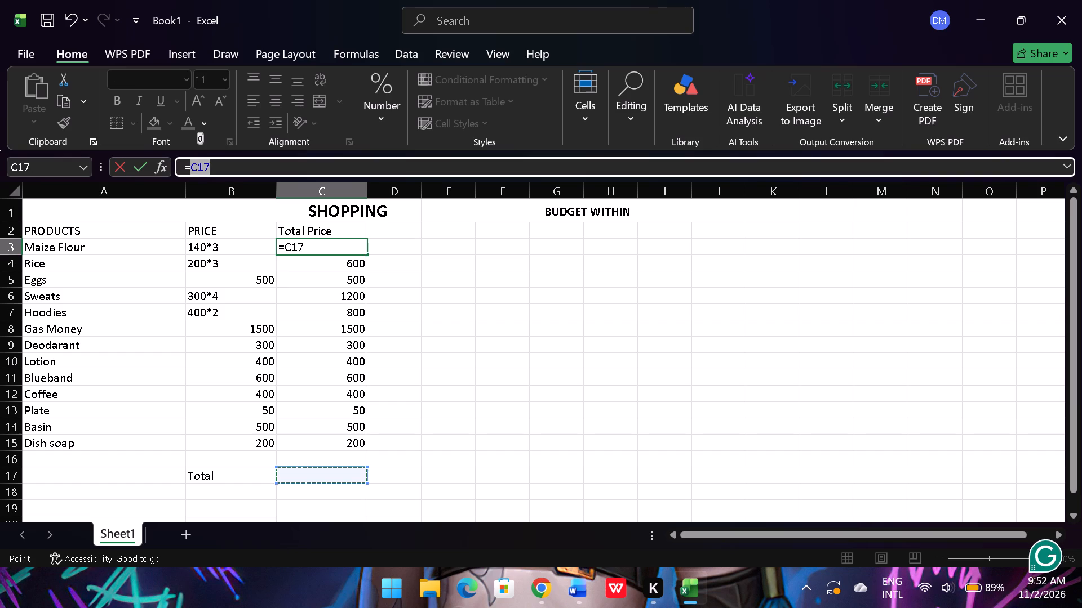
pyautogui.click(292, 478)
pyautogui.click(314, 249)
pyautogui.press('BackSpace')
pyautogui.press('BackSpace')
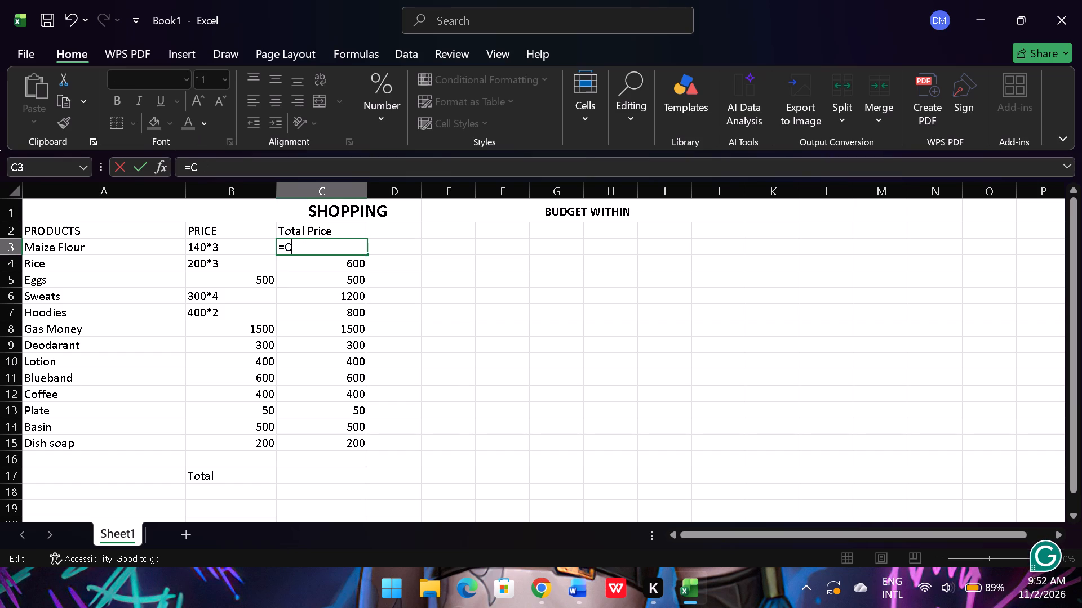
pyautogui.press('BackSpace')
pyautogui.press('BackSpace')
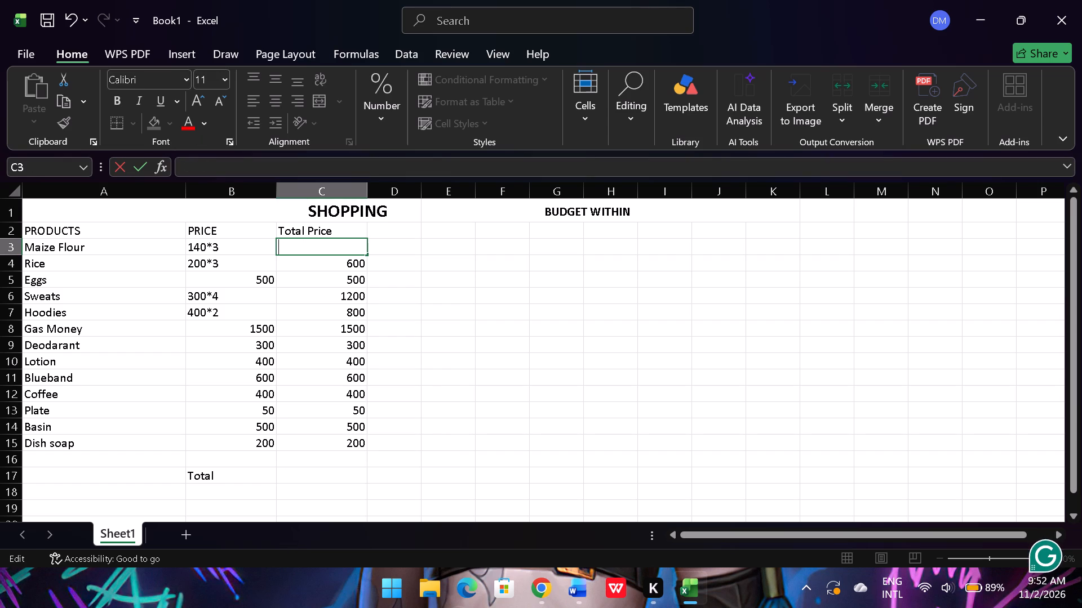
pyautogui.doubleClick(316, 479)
# Enter 420 as a plain value for the Maize Flour total price in C3.
pyautogui.doubleClick(331, 245)
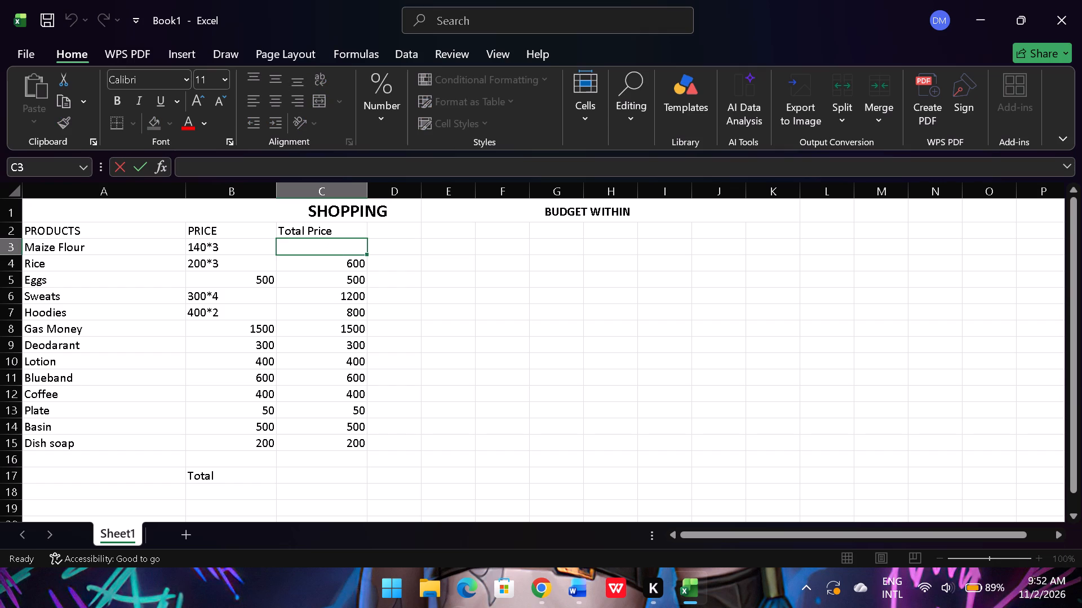
pyautogui.write('420')
pyautogui.press('Return')
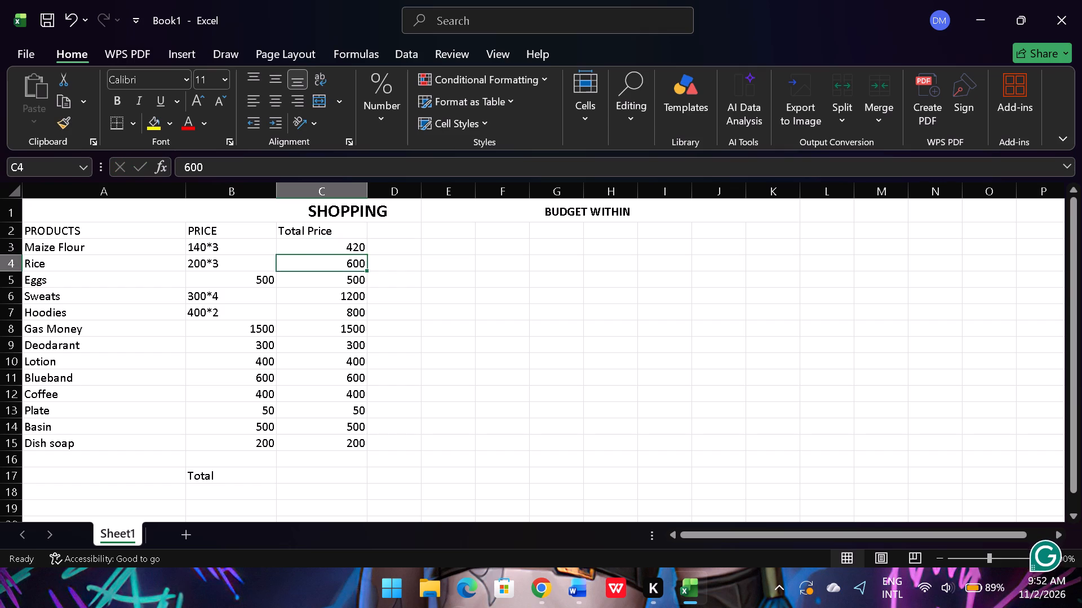
# Enter the range formula =C3:C15 in C17, beside the Total label.
pyautogui.press('Return')
pyautogui.press('Return')
pyautogui.press('Return')
pyautogui.press('Return')
pyautogui.press('Return')
pyautogui.press('Return')
pyautogui.press('Return')
pyautogui.press('Return')
pyautogui.press('Return')
pyautogui.press('Return')
pyautogui.press('Return')
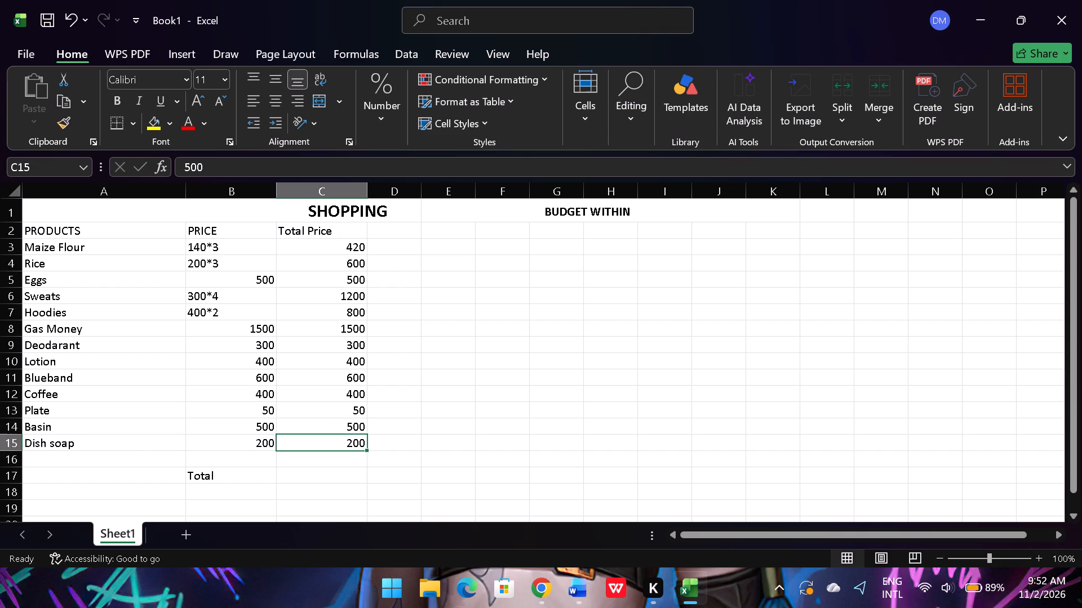
pyautogui.press('Return')
pyautogui.press('Return')
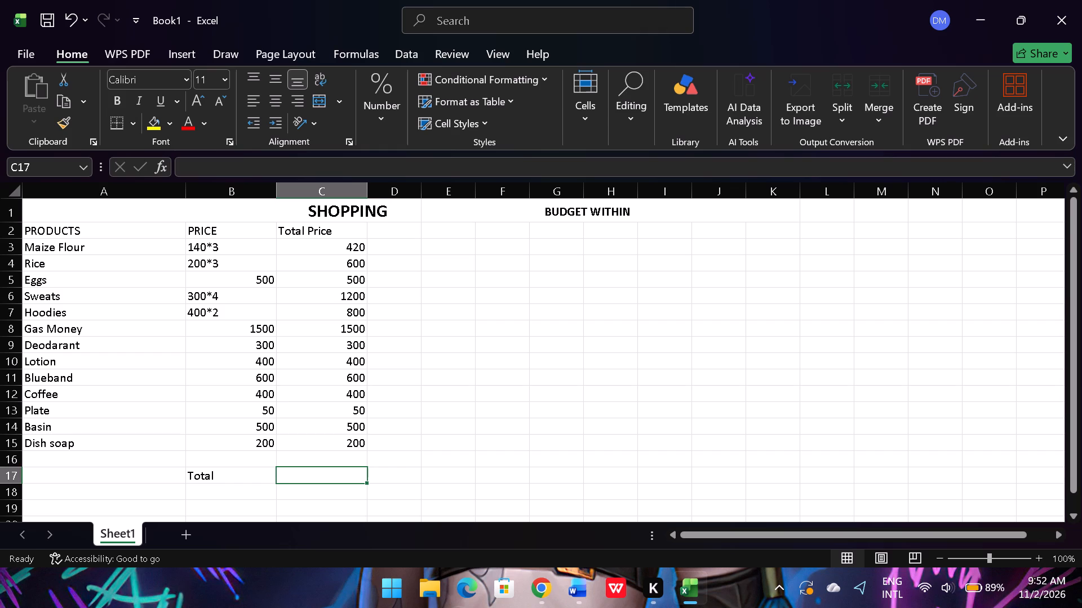
pyautogui.doubleClick(347, 477)
pyautogui.press('=')
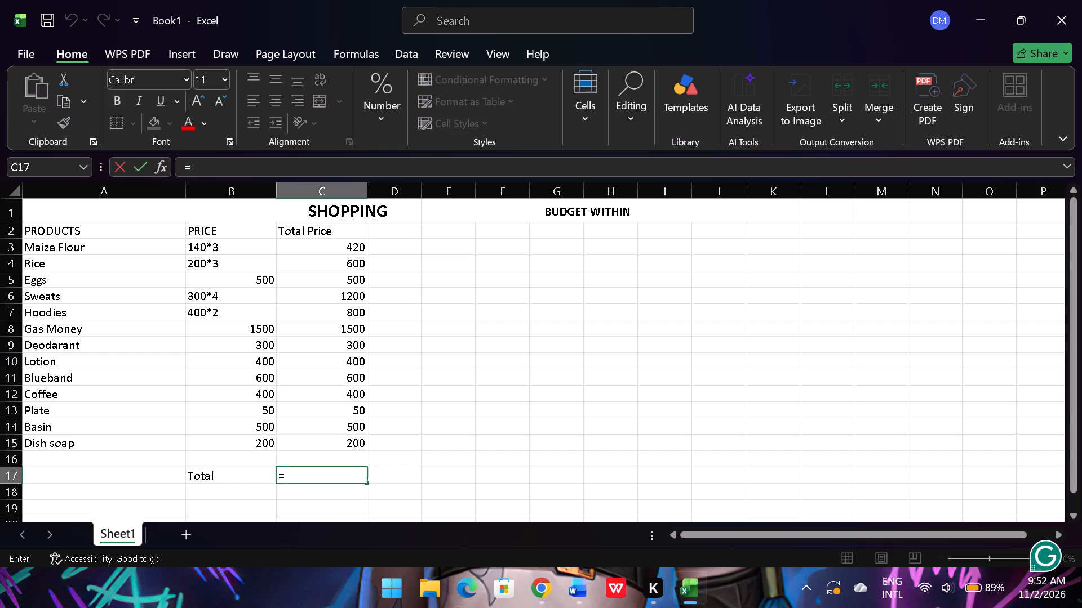
pyautogui.click(343, 250)
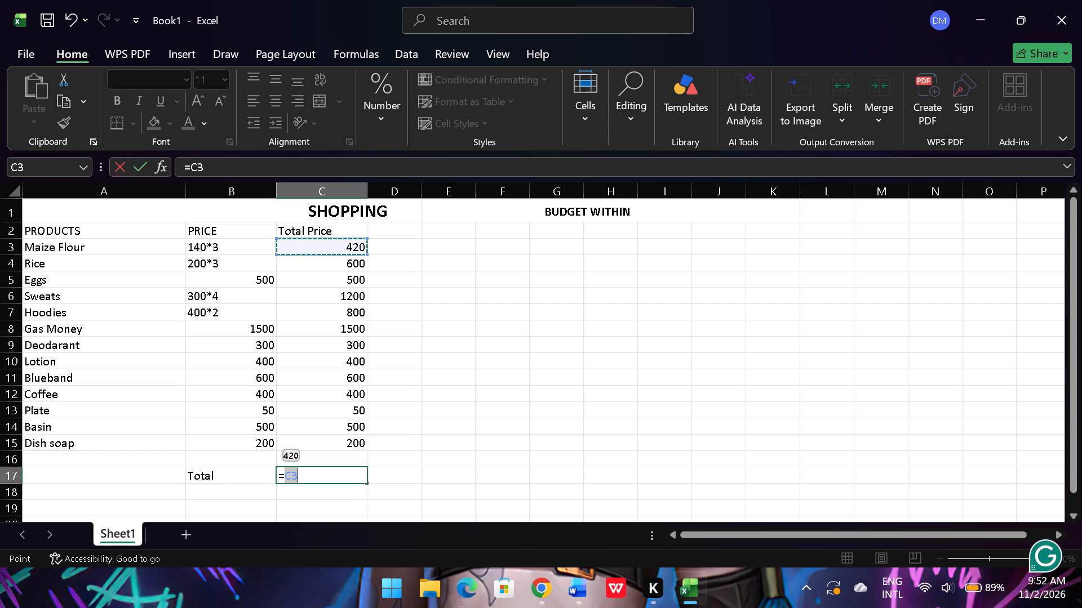
pyautogui.press(';')
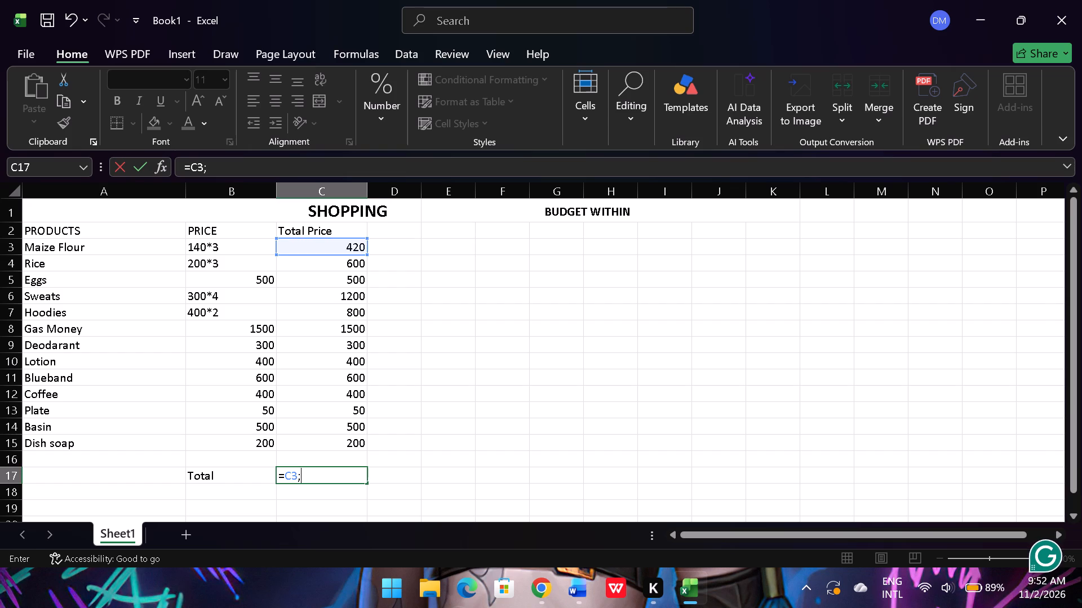
pyautogui.click(332, 435)
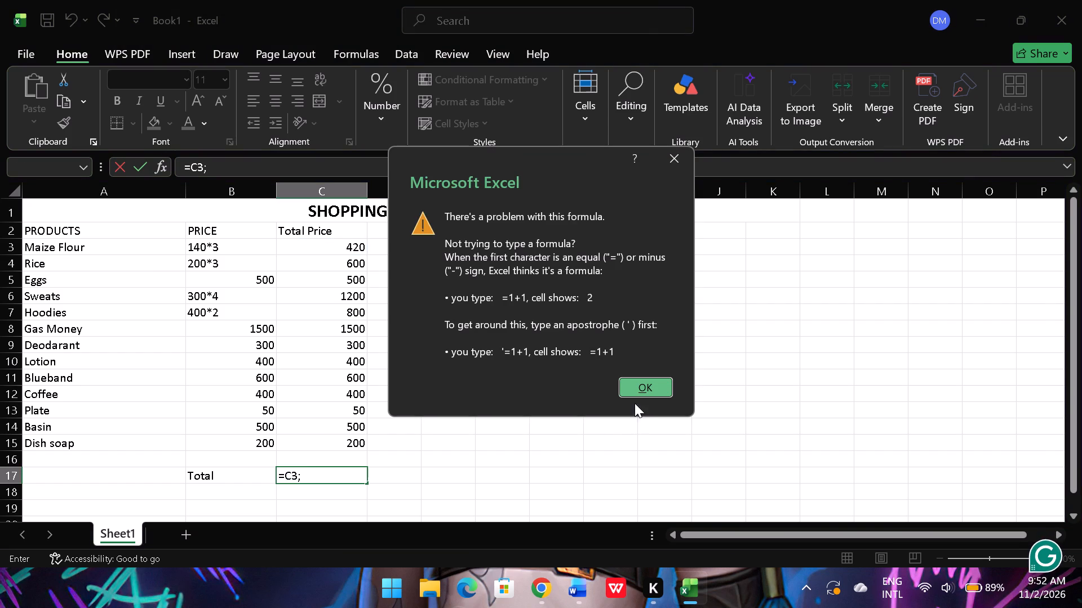
pyautogui.click(636, 388)
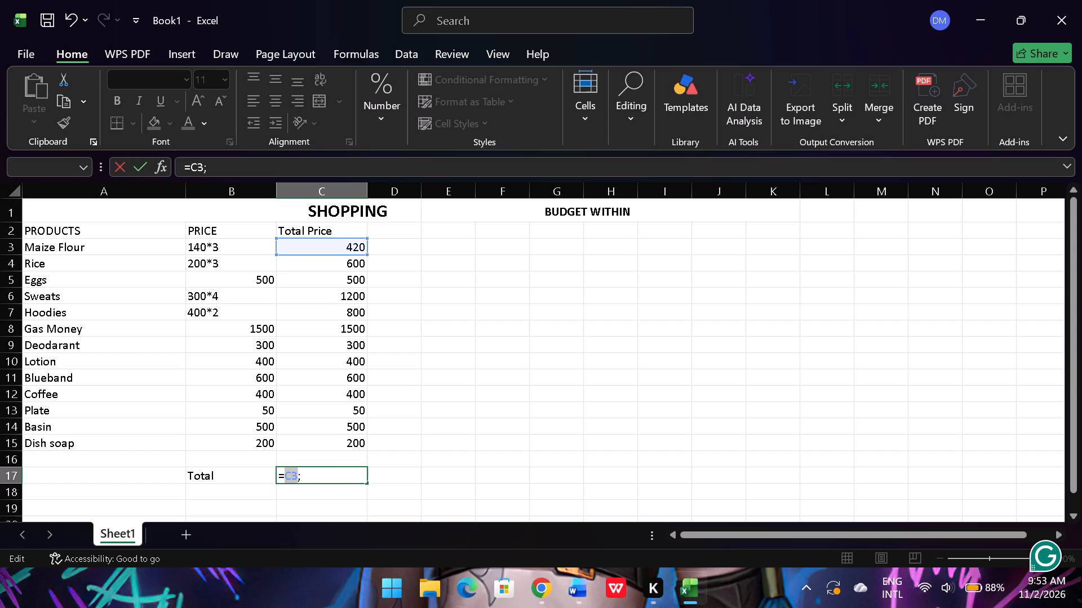
pyautogui.click(332, 475)
pyautogui.press('BackSpace')
pyautogui.hotkey('shift', ':')
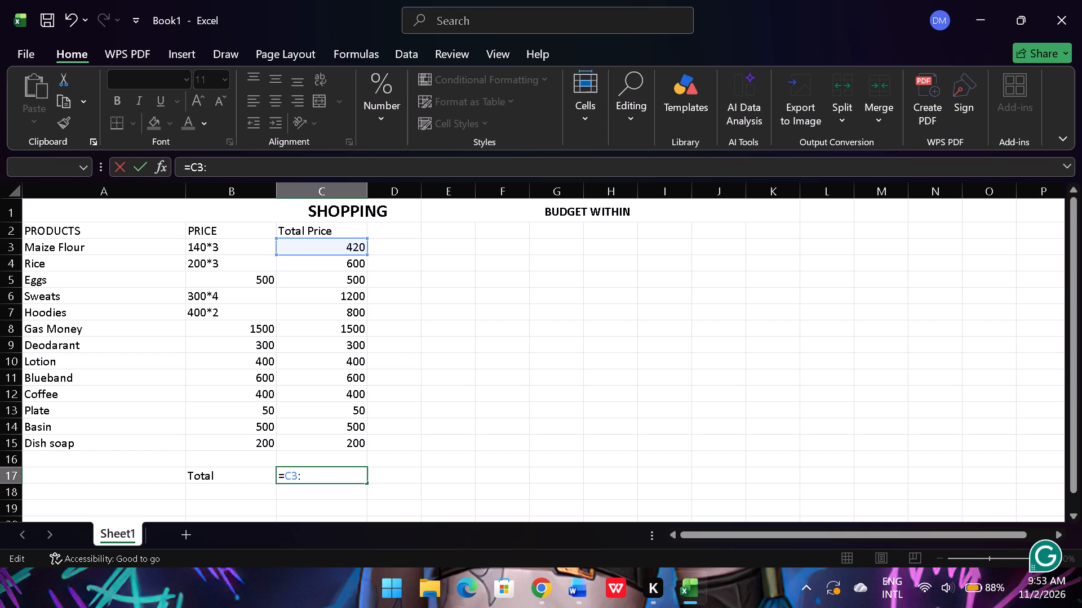
pyautogui.click(346, 444)
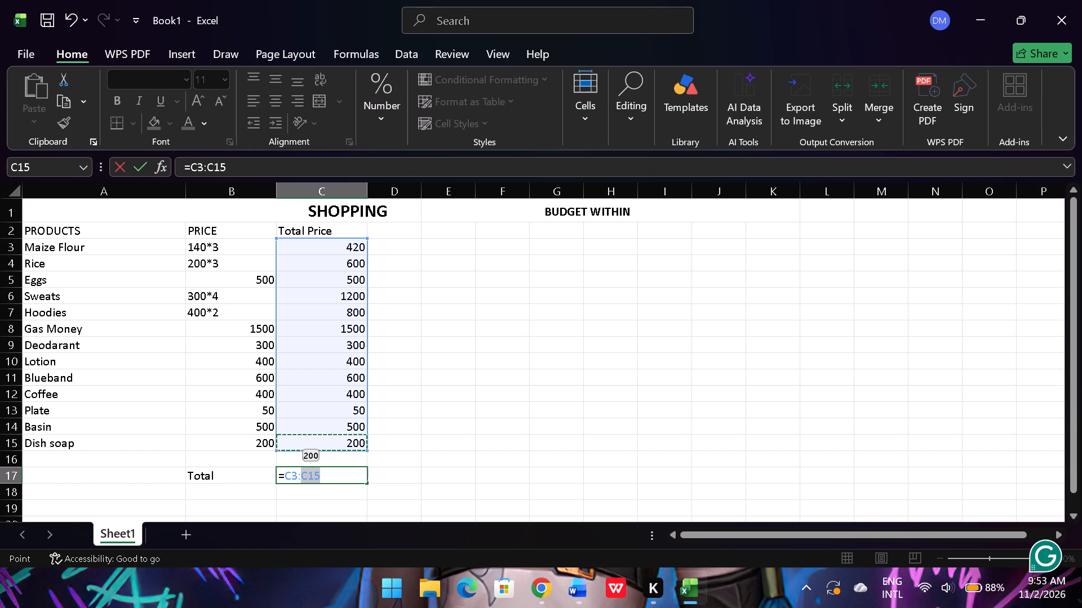
pyautogui.press('Return')
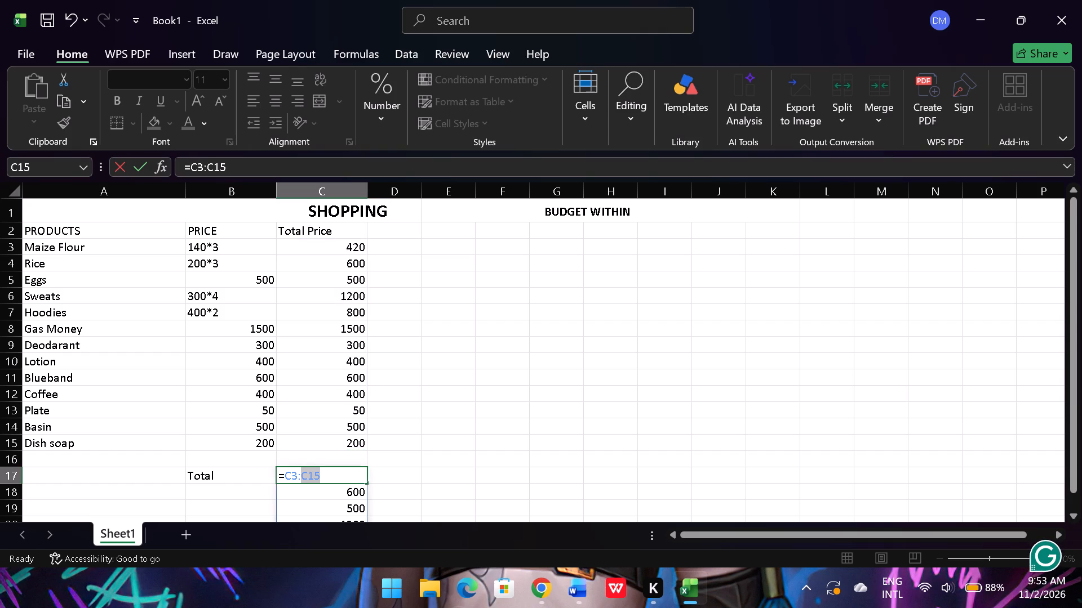
# Rewrite the formula in C17 as =SUM(C3:C15) to add up all the total prices.
pyautogui.scroll(-7, 336, 478)
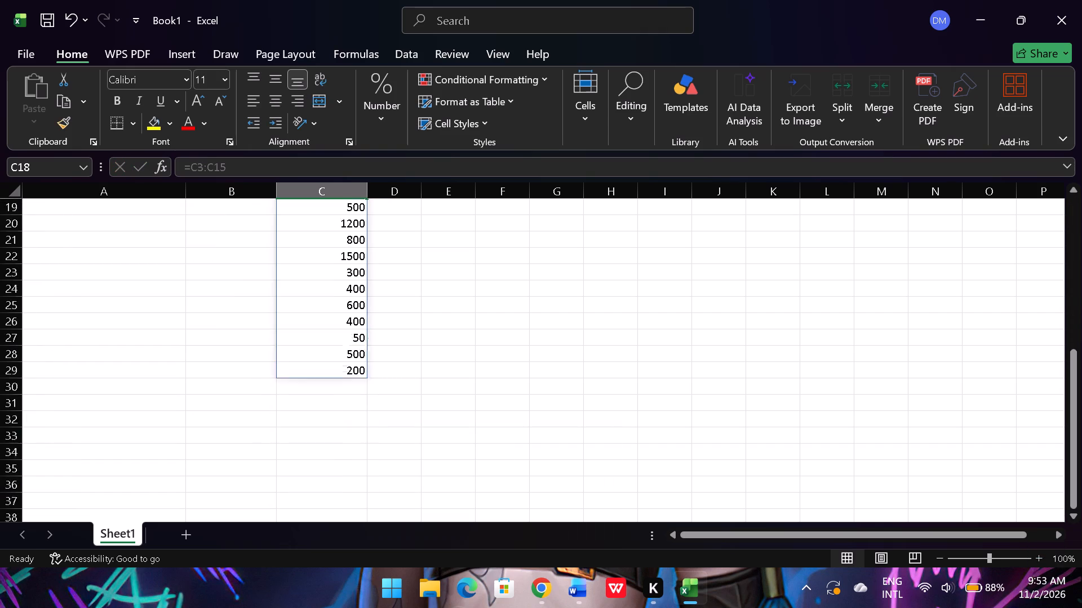
pyautogui.scroll(8, 339, 473)
pyautogui.scroll(-1, 339, 473)
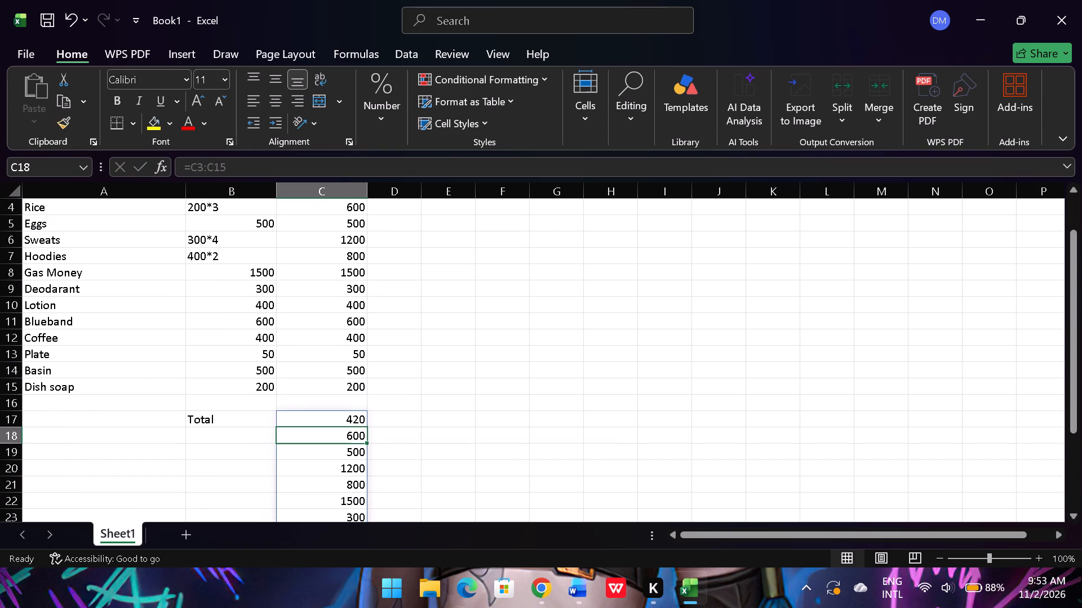
pyautogui.scroll(-1, 339, 473)
pyautogui.click(333, 373)
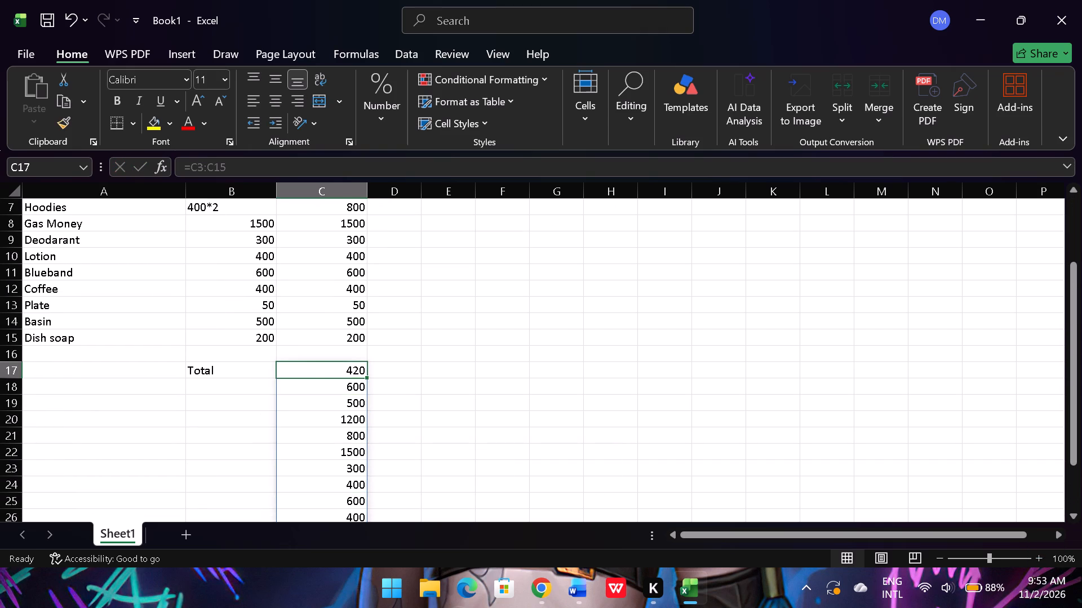
pyautogui.click(333, 373)
pyautogui.press('BackSpace')
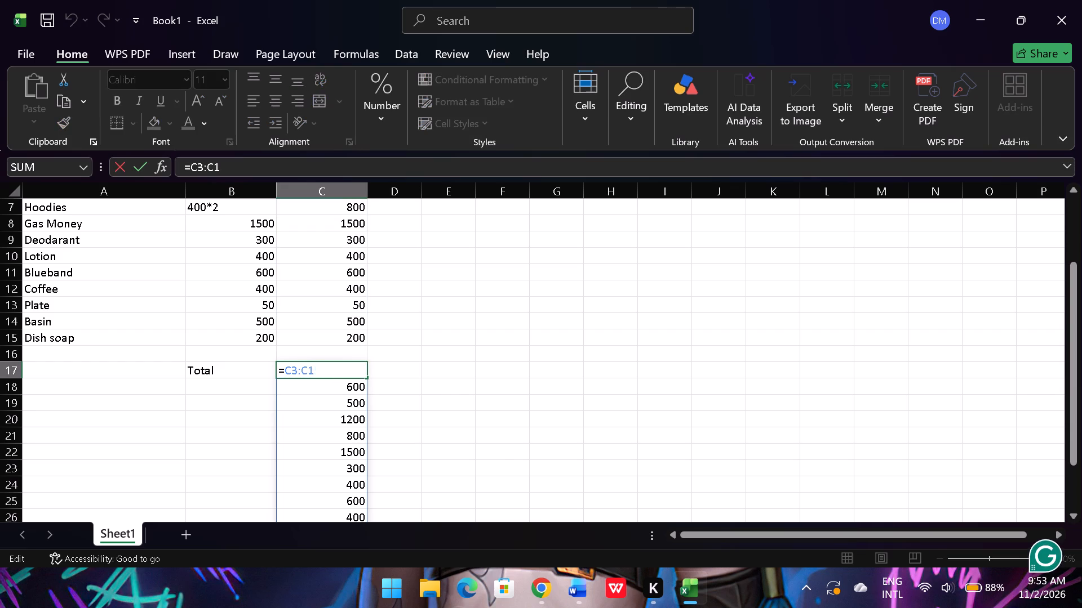
pyautogui.press('BackSpace')
pyautogui.press('BackSpace')
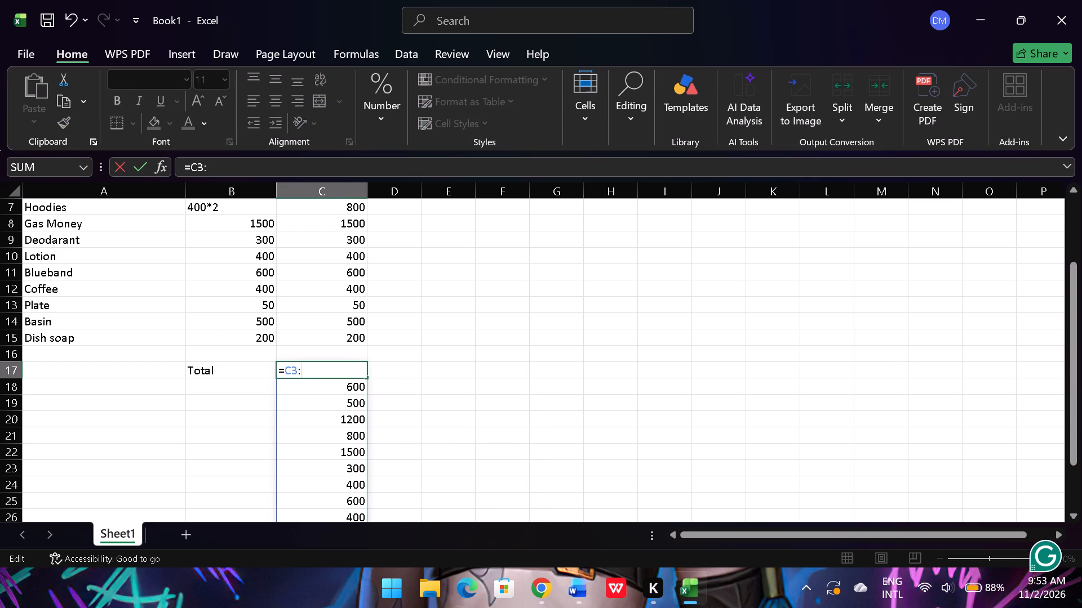
pyautogui.click(282, 367)
pyautogui.write('su')
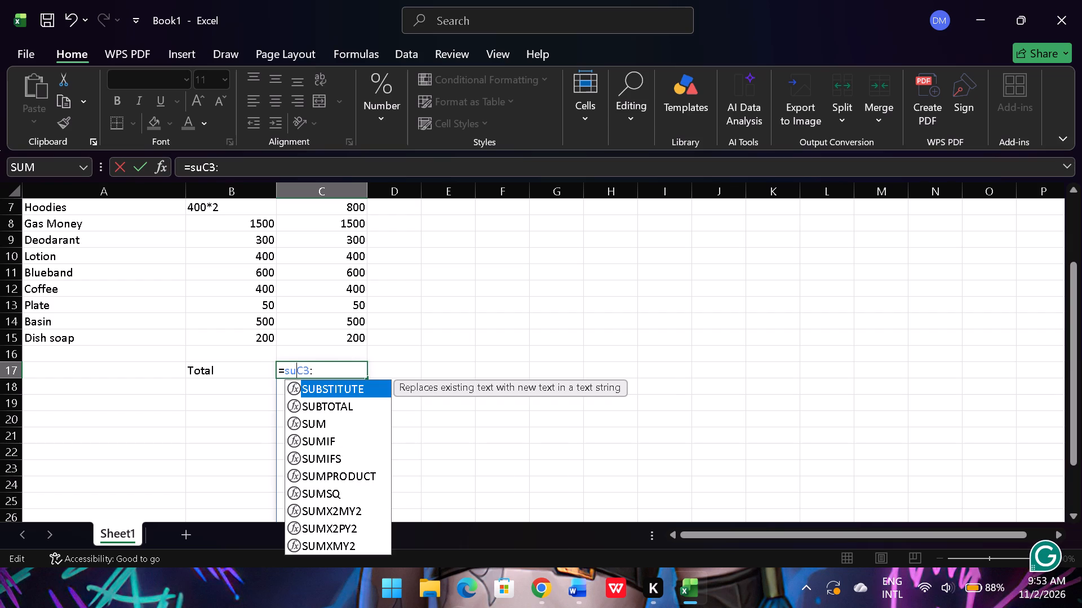
pyautogui.press('m')
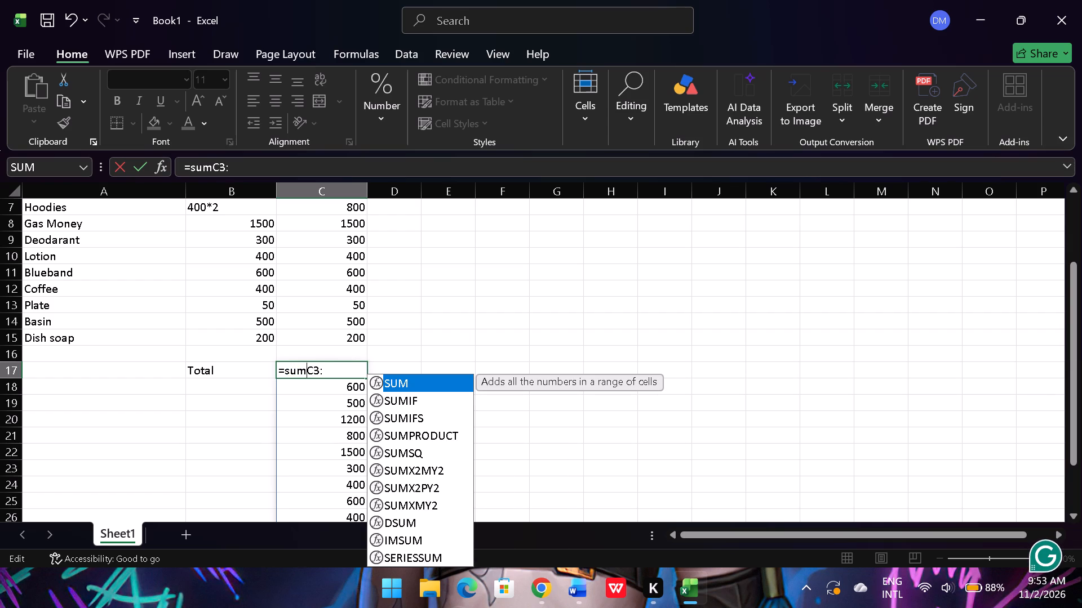
pyautogui.click(323, 369)
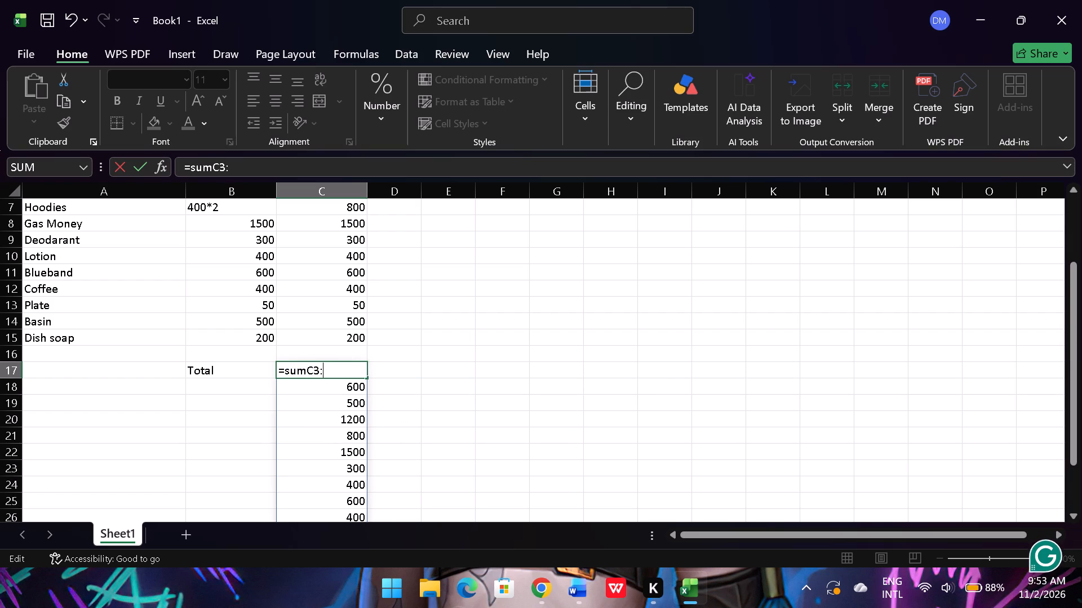
pyautogui.click(326, 336)
pyautogui.click(305, 368)
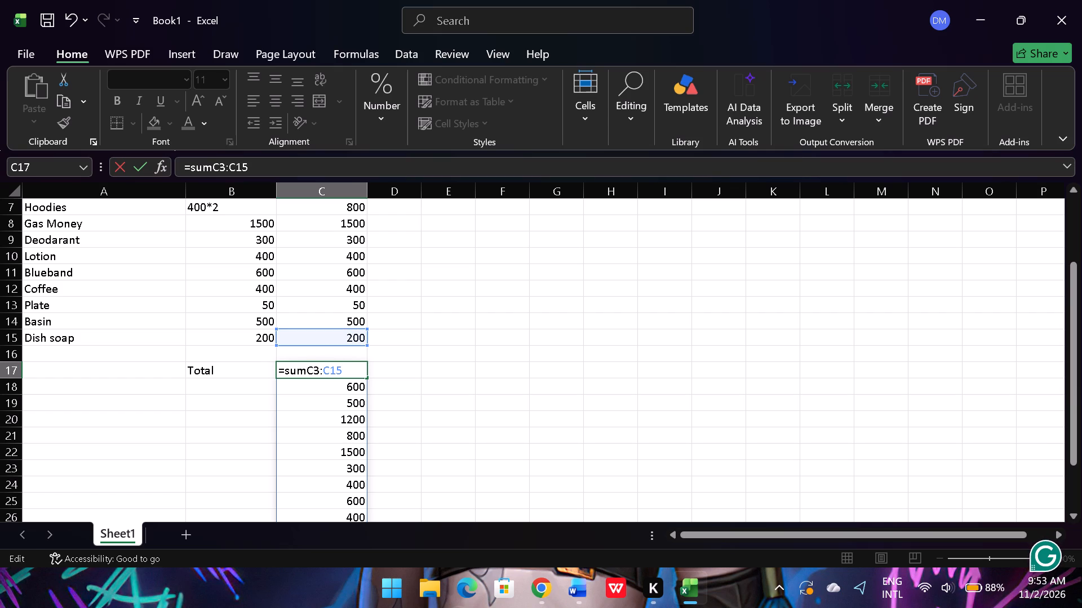
pyautogui.hotkey('shift', '{')
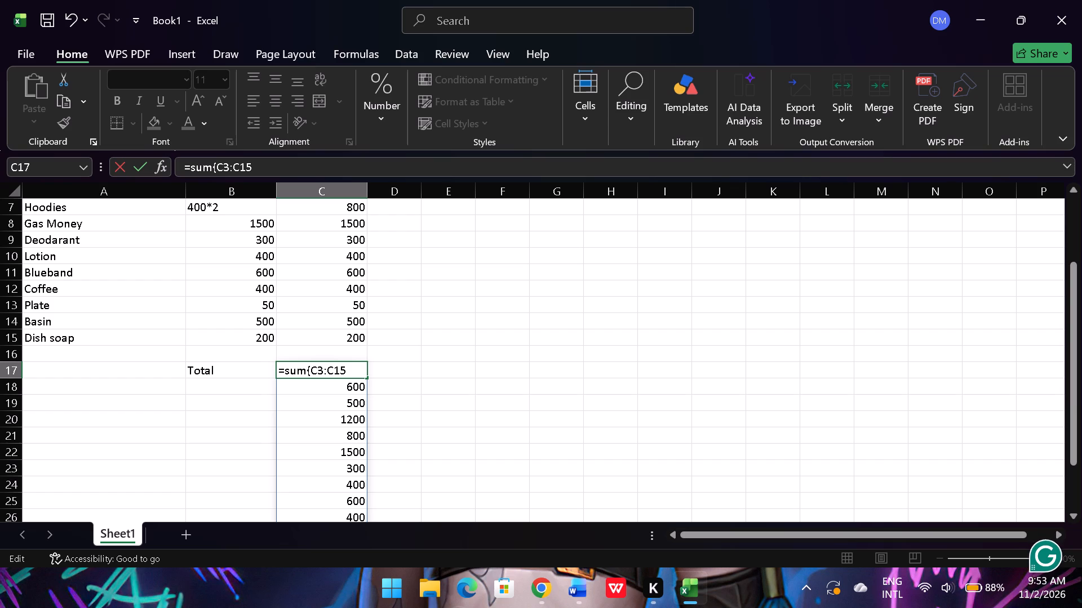
pyautogui.press('BackSpace')
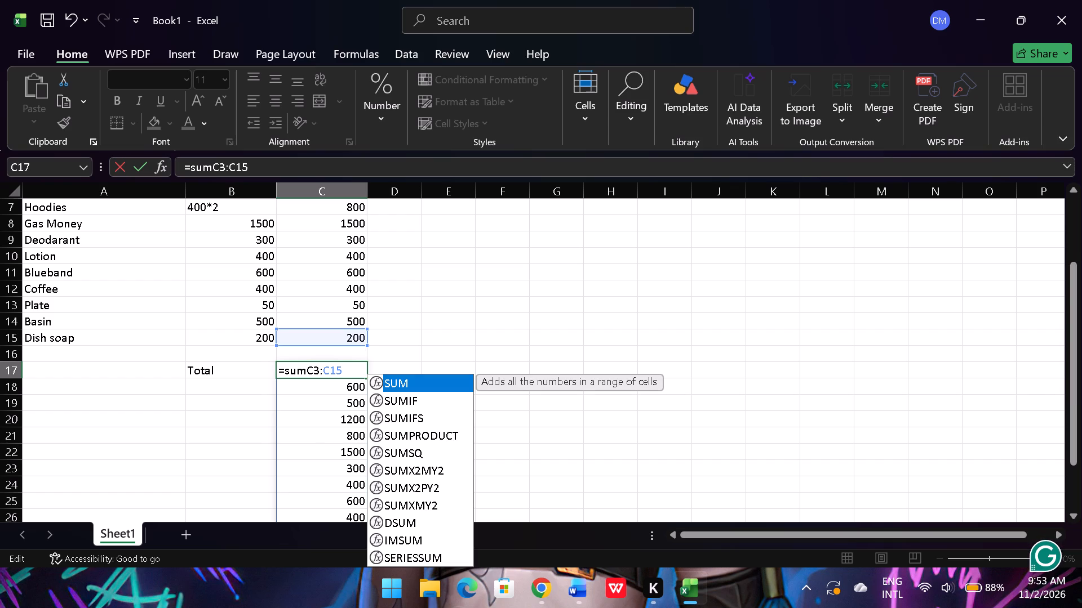
pyautogui.hotkey('shift', '(')
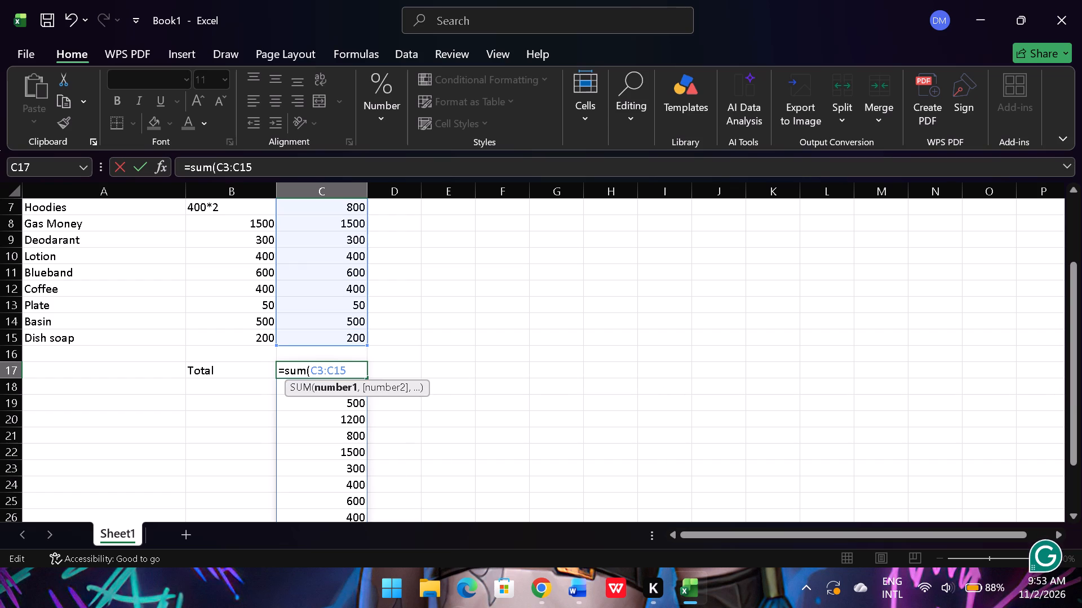
pyautogui.click(352, 373)
pyautogui.hotkey('shift', ')')
pyautogui.press('Return')
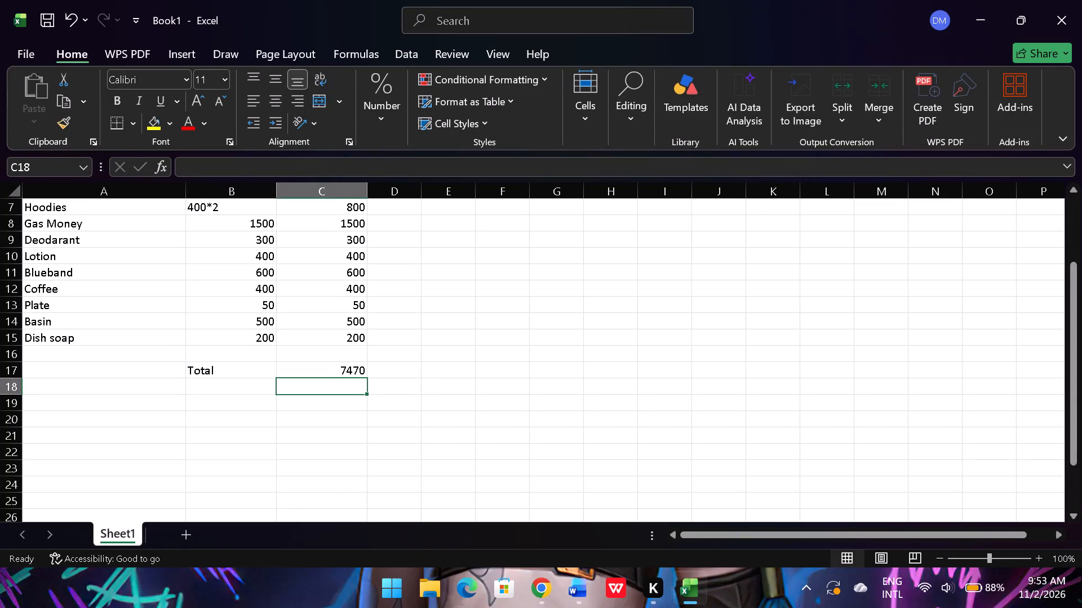
# Enter HELB MONEY in cell G2, under the BUDGET WITHIN heading.
pyautogui.scroll(6, 481, 325)
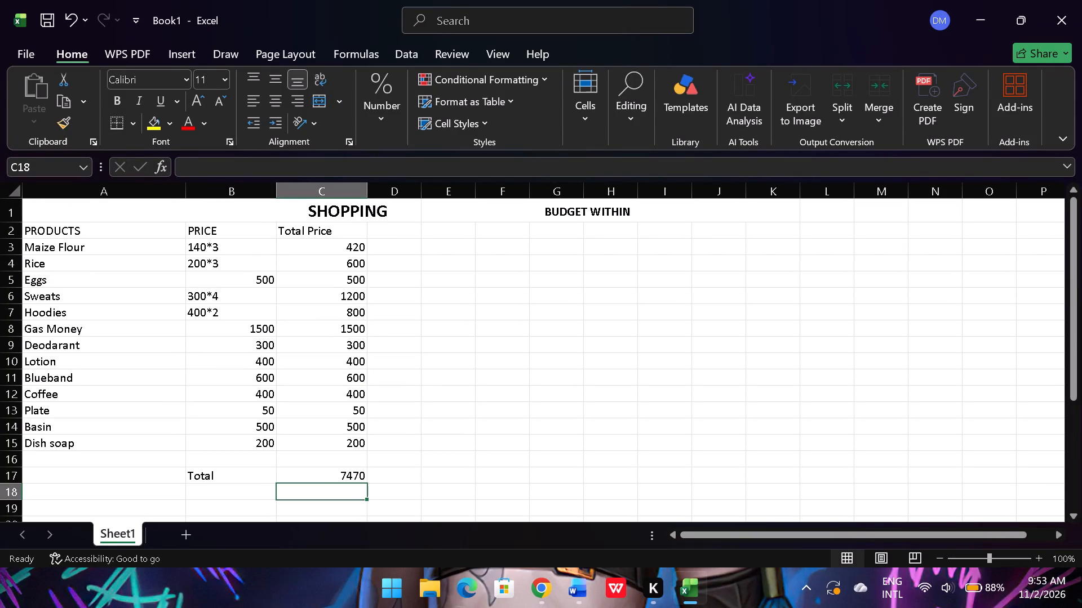
pyautogui.doubleClick(542, 234)
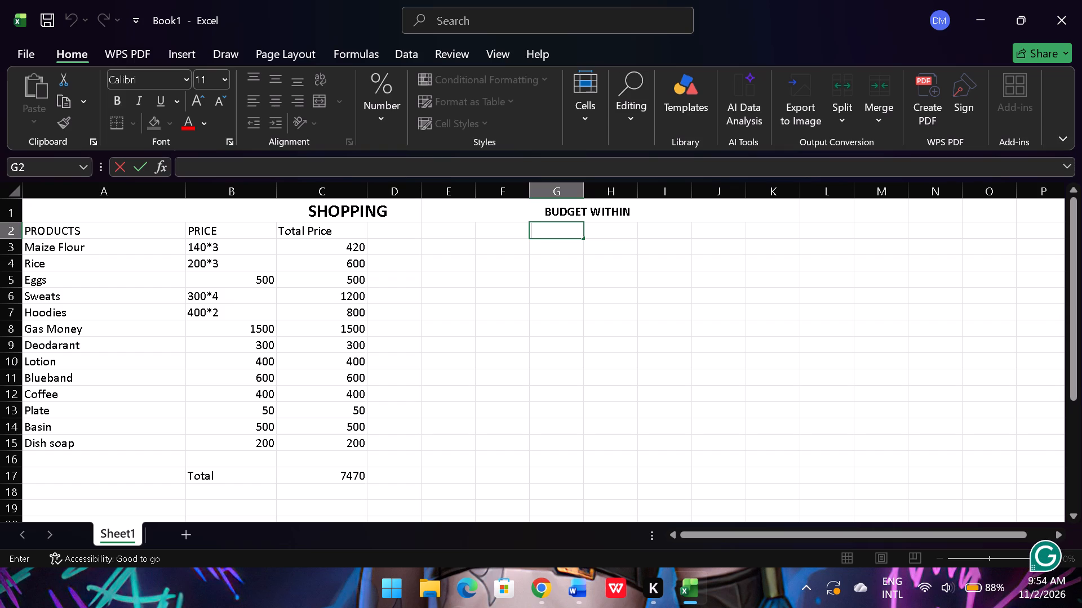
pyautogui.write('HEL')
pyautogui.write('B')
pyautogui.press('space')
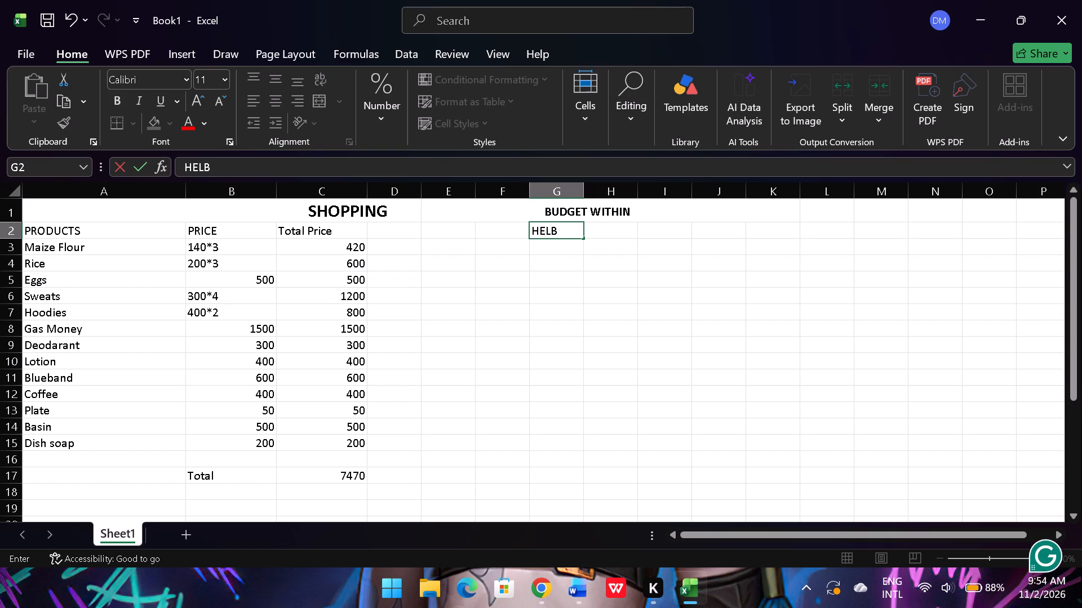
pyautogui.press('m')
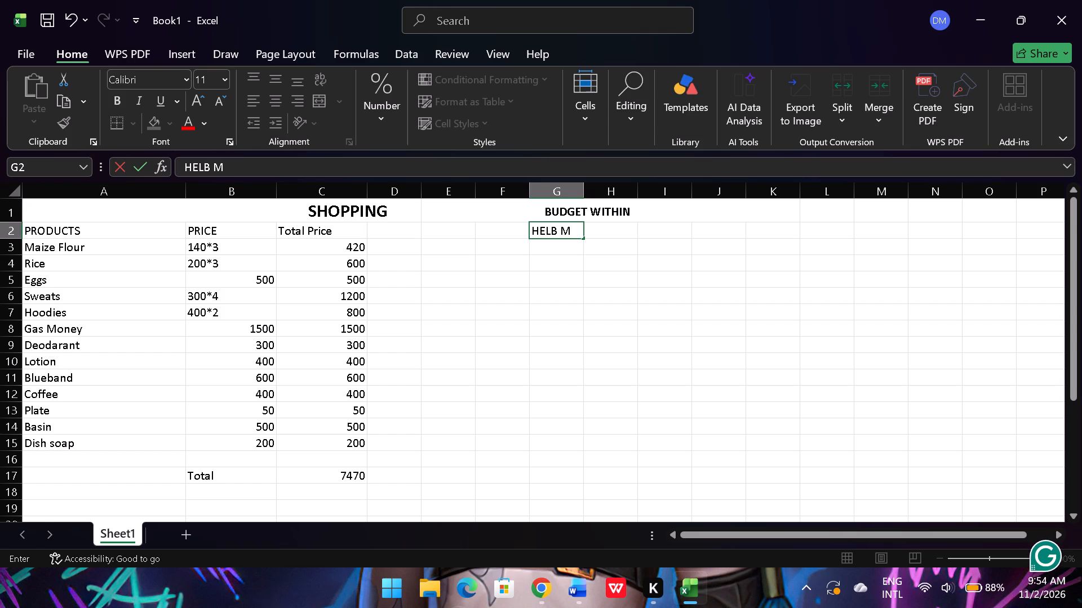
pyautogui.press('o')
pyautogui.press('BackSpace')
pyautogui.write('ONEY')
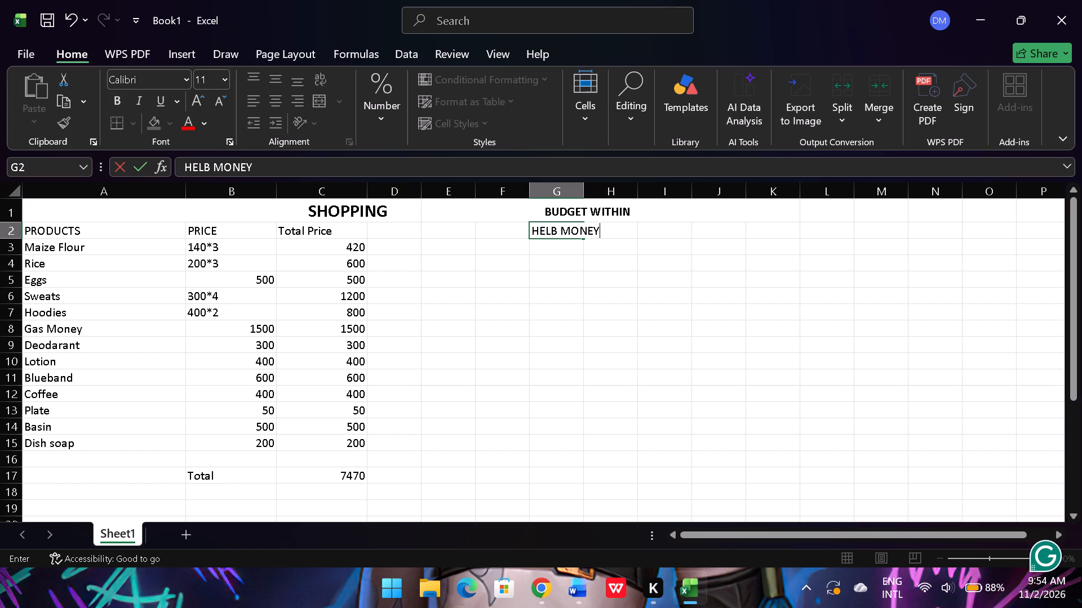
# Widen columns G and H to a width of about 12.
pyautogui.moveTo(583, 187); pyautogui.dragTo(589, 187)
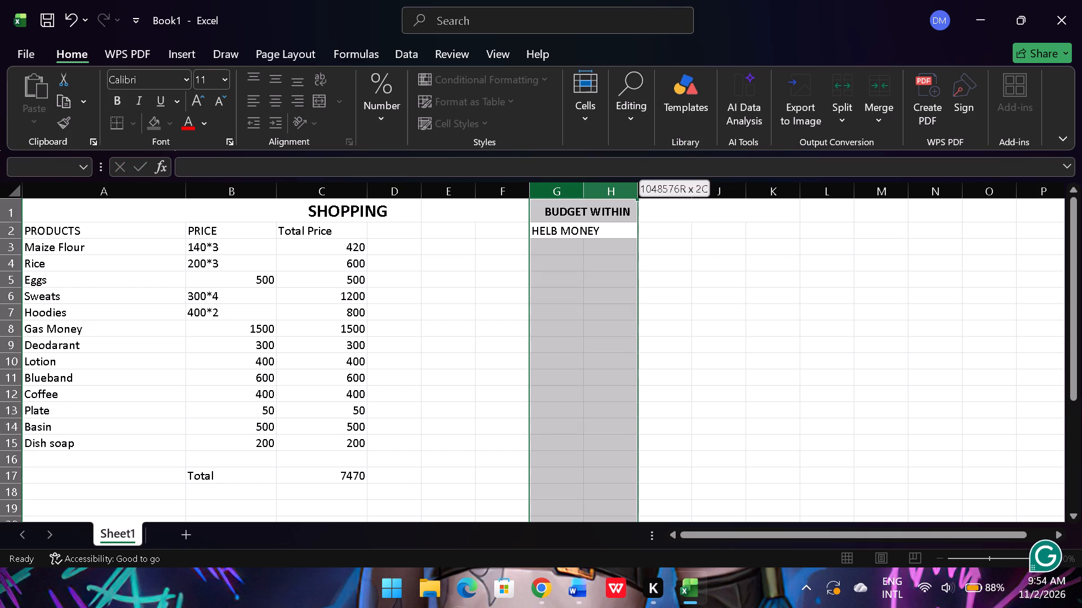
pyautogui.moveTo(589, 187); pyautogui.dragTo(607, 187)
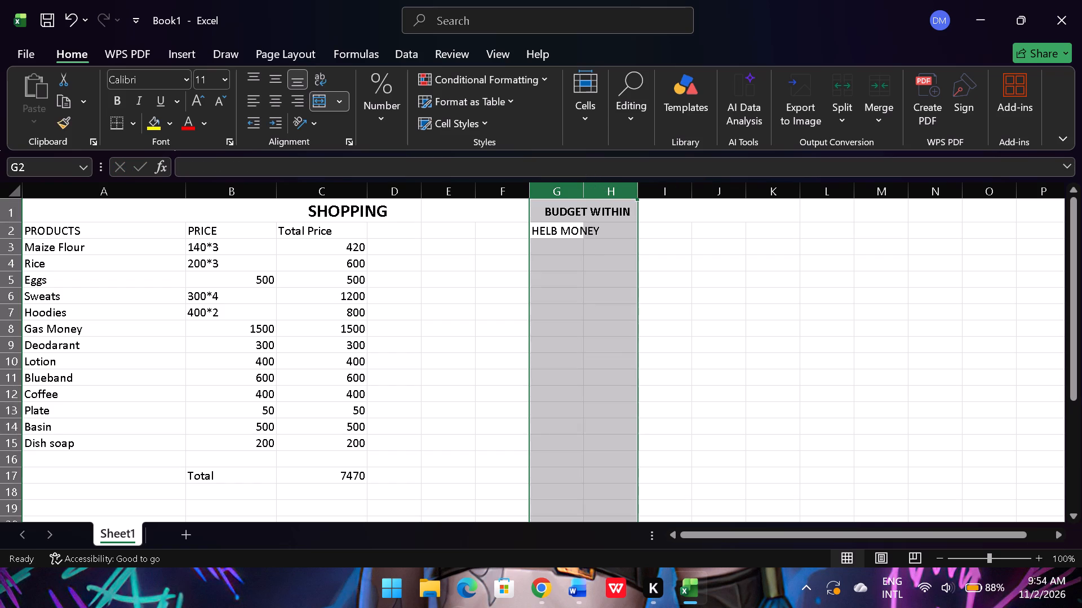
pyautogui.moveTo(584, 184); pyautogui.dragTo(610, 184)
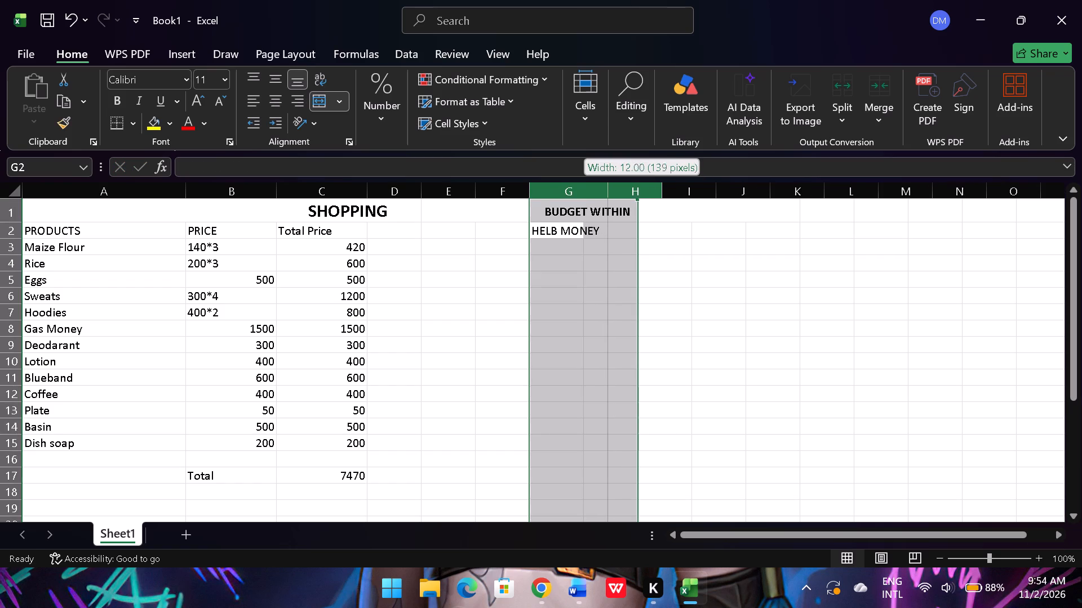
# Widen columns G and H together to a width of about 12.
pyautogui.moveTo(610, 184); pyautogui.dragTo(619, 184)
# Enter 25000 in cell H2, beside HELB MONEY.
pyautogui.click(657, 231)
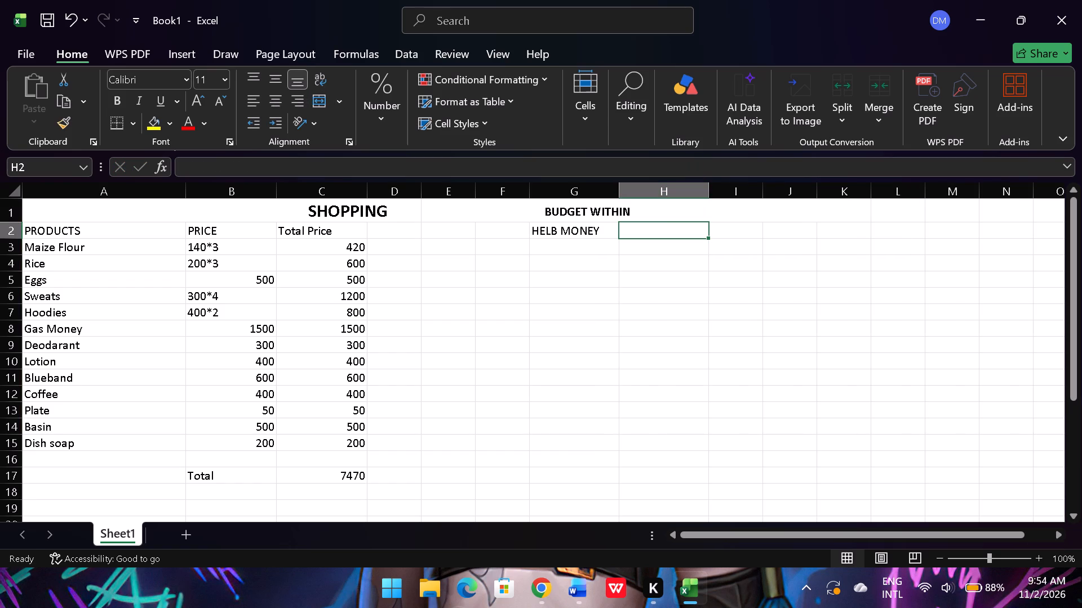
pyautogui.doubleClick(657, 231)
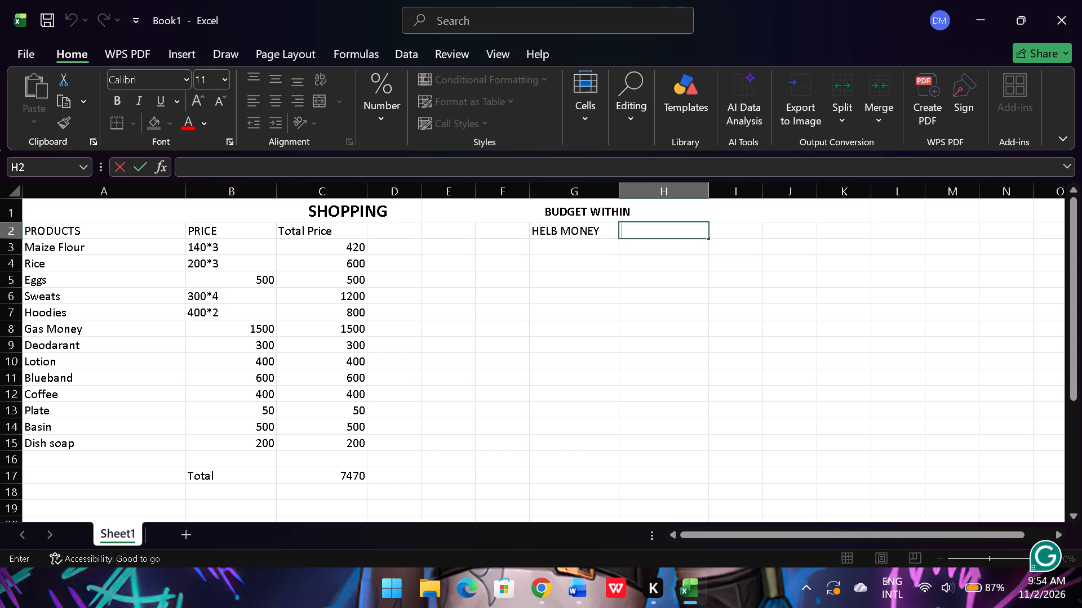
pyautogui.write('25')
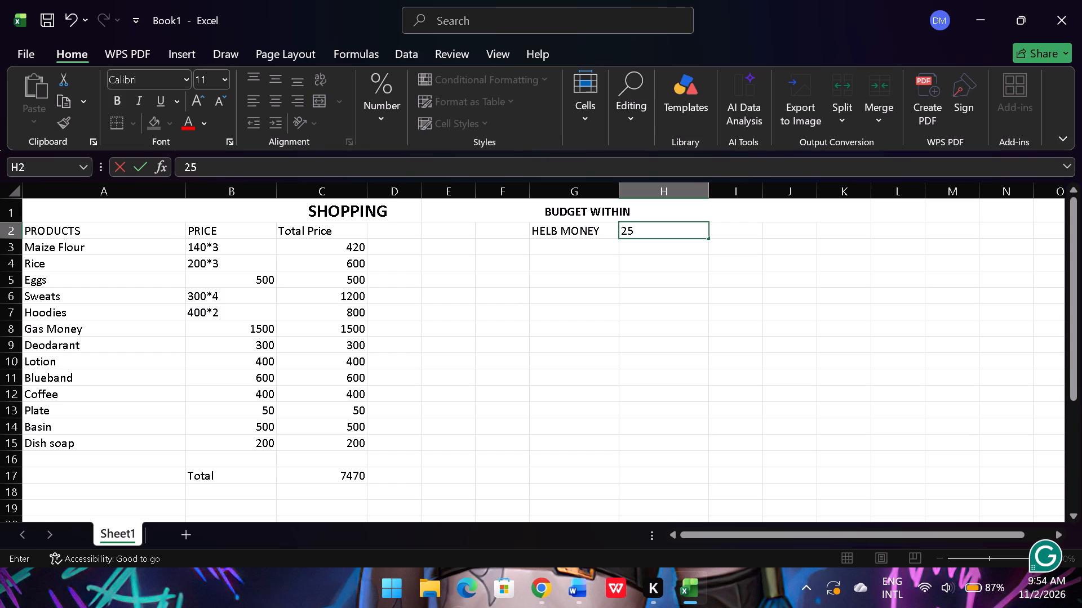
pyautogui.write('000')
pyautogui.press('Return')
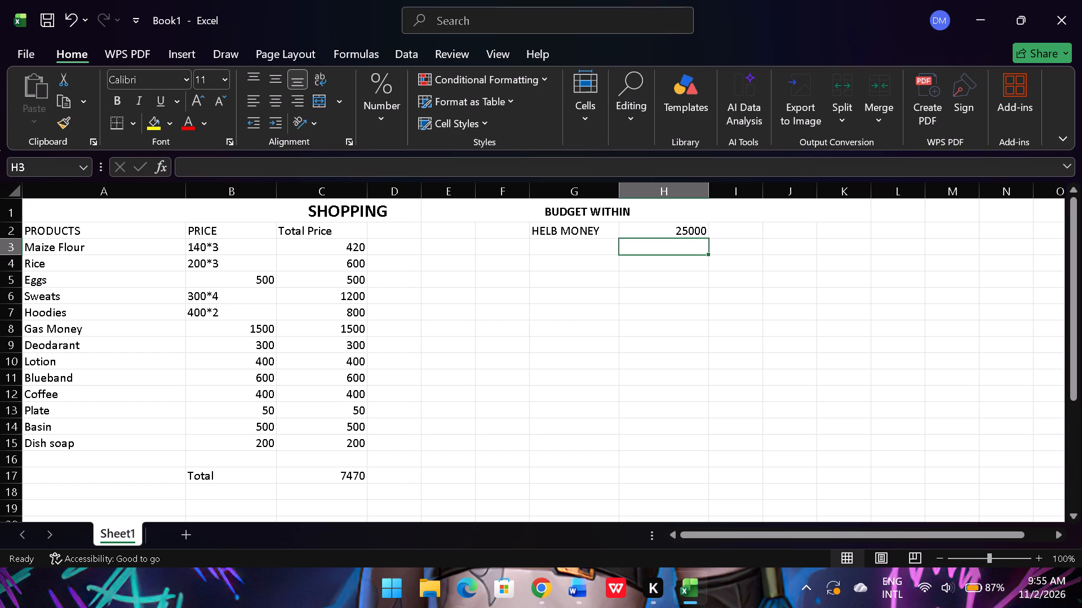
# Start a formula in cell G5, looking through the functions suggested for SUB and D.
pyautogui.doubleClick(577, 276)
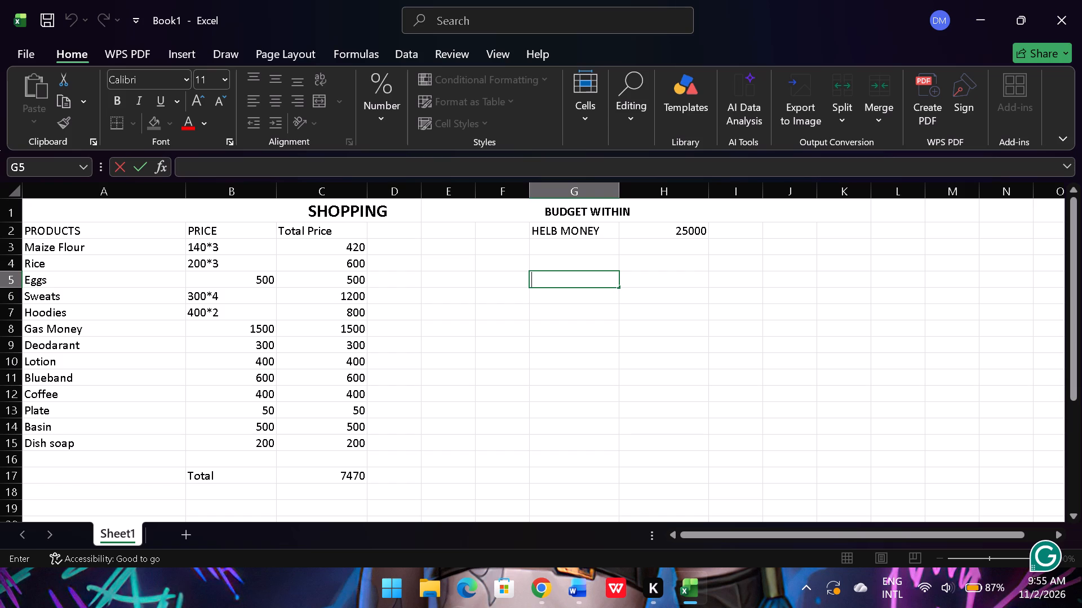
pyautogui.press('=')
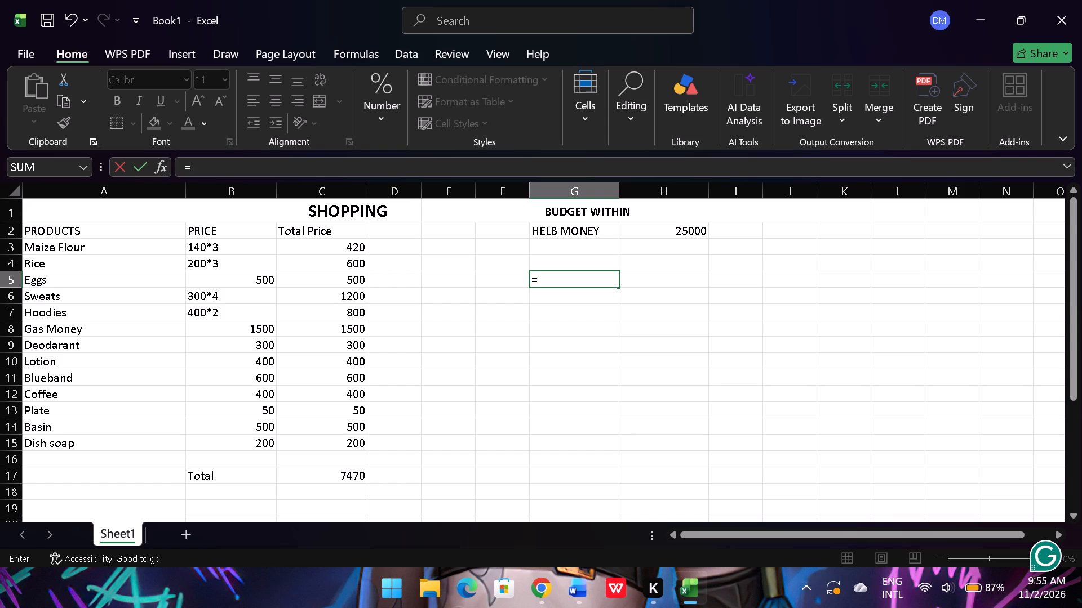
pyautogui.press('s')
pyautogui.press('u')
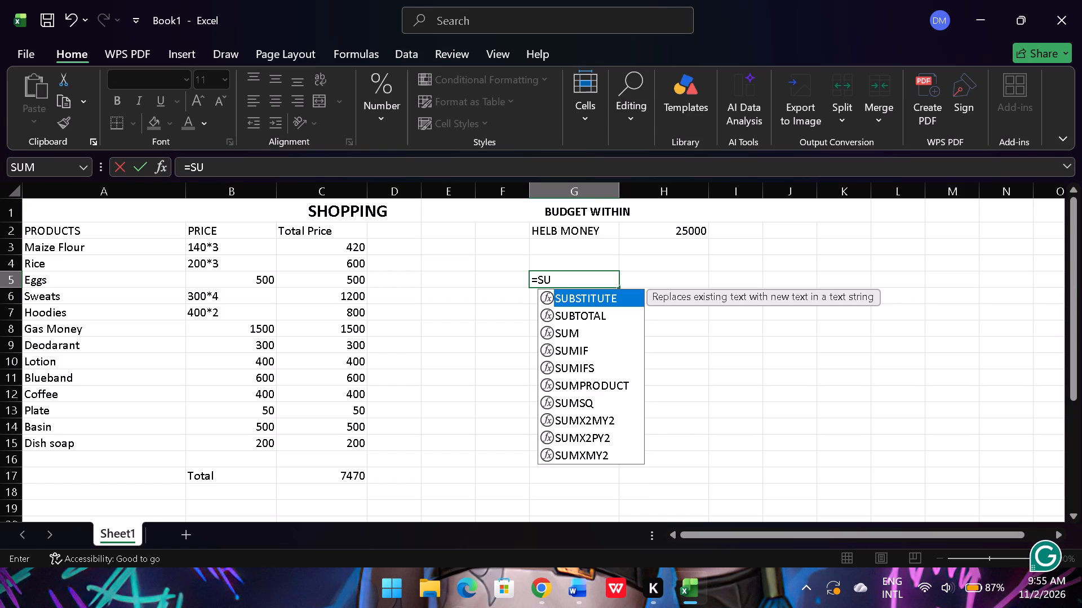
pyautogui.press('b')
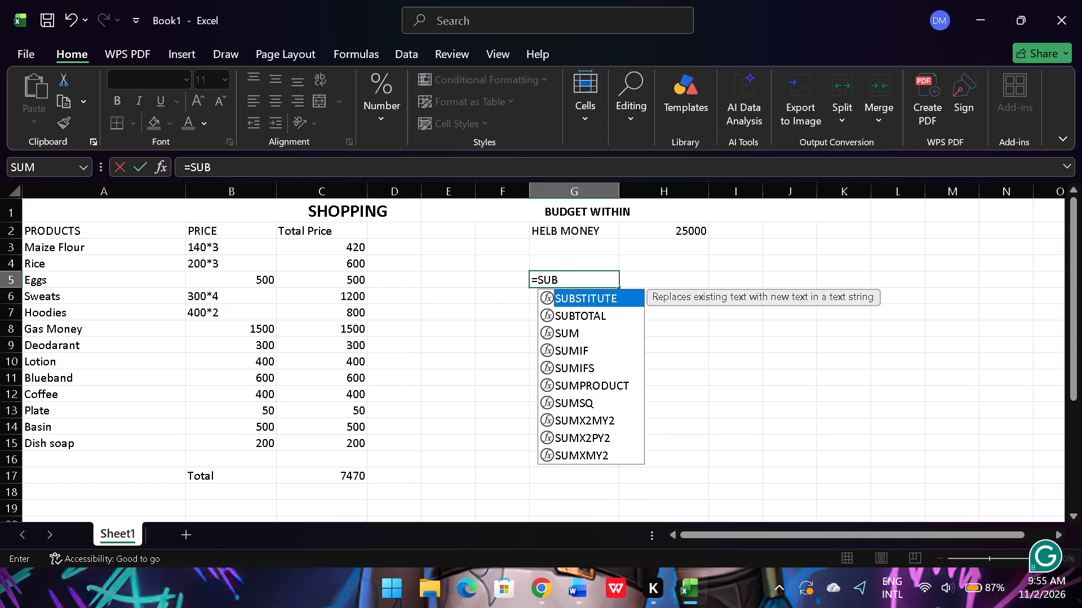
pyautogui.press('BackSpace')
pyautogui.press('BackSpace')
pyautogui.press('BackSpace')
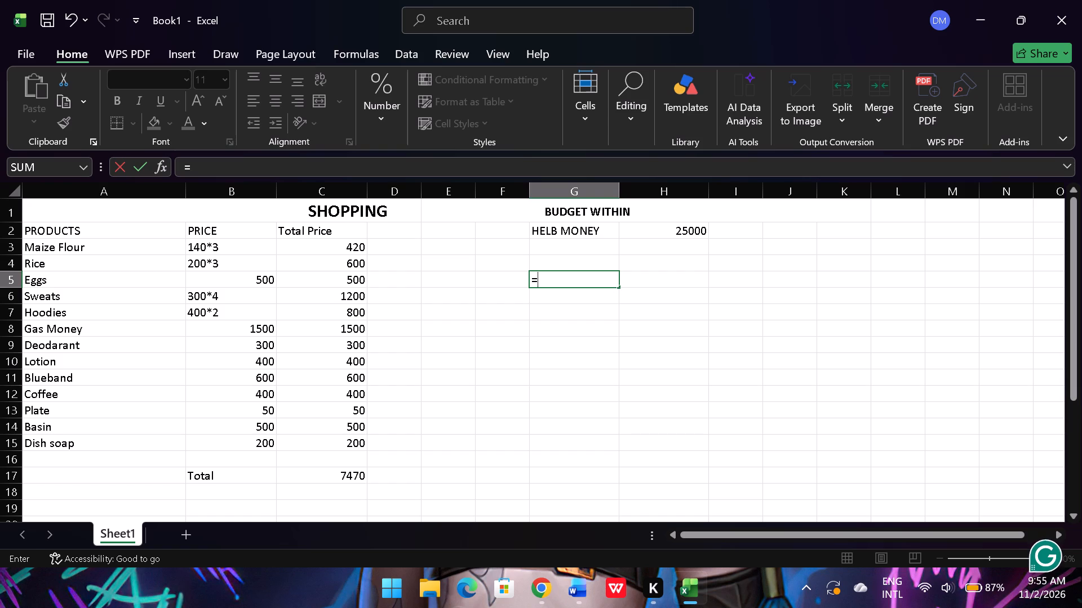
pyautogui.press('d')
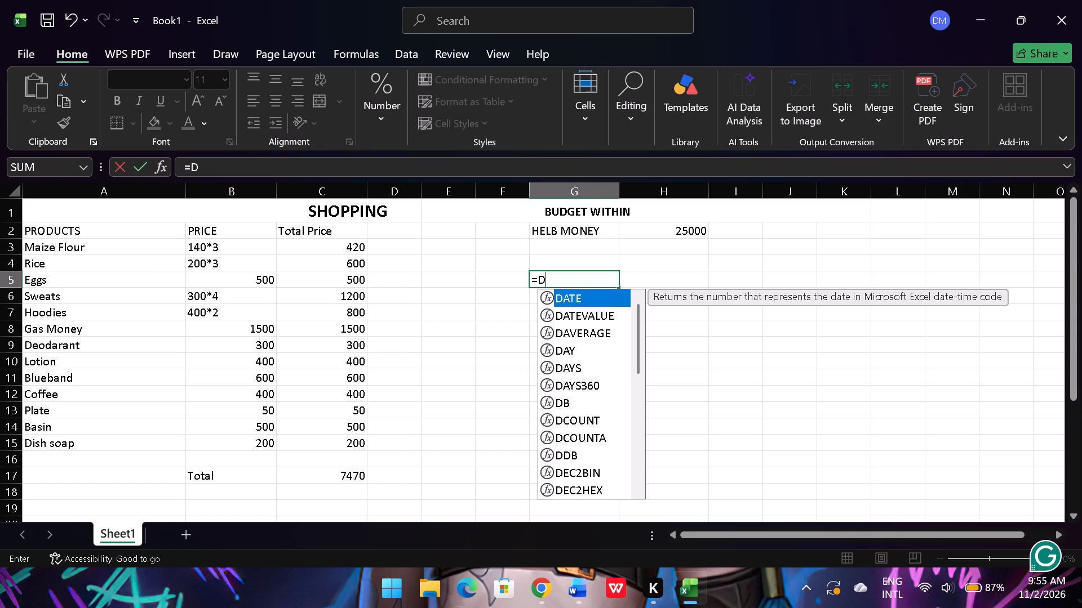
pyautogui.press('BackSpace')
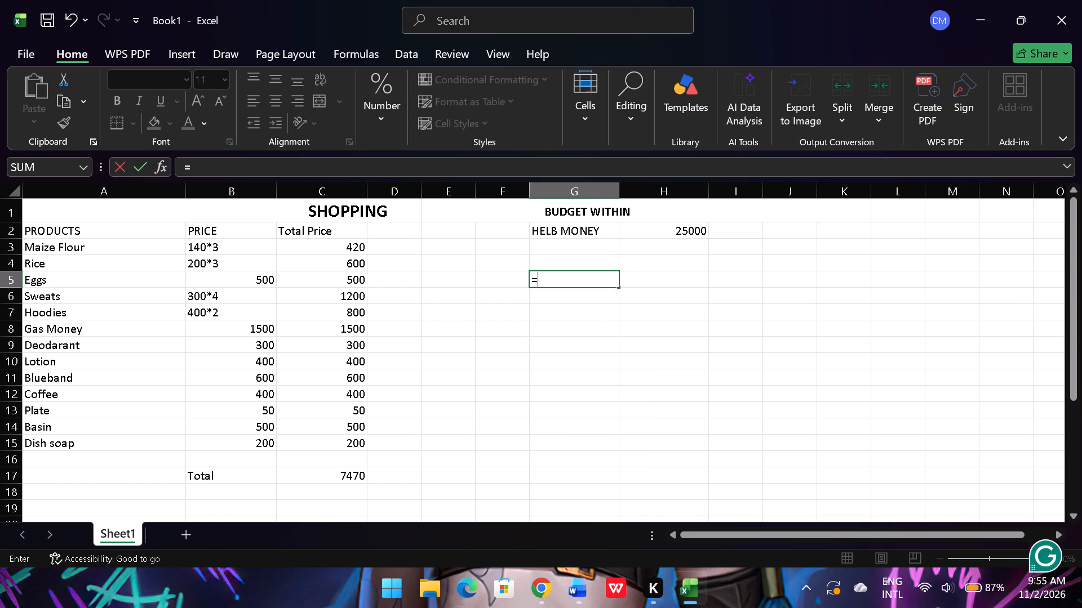
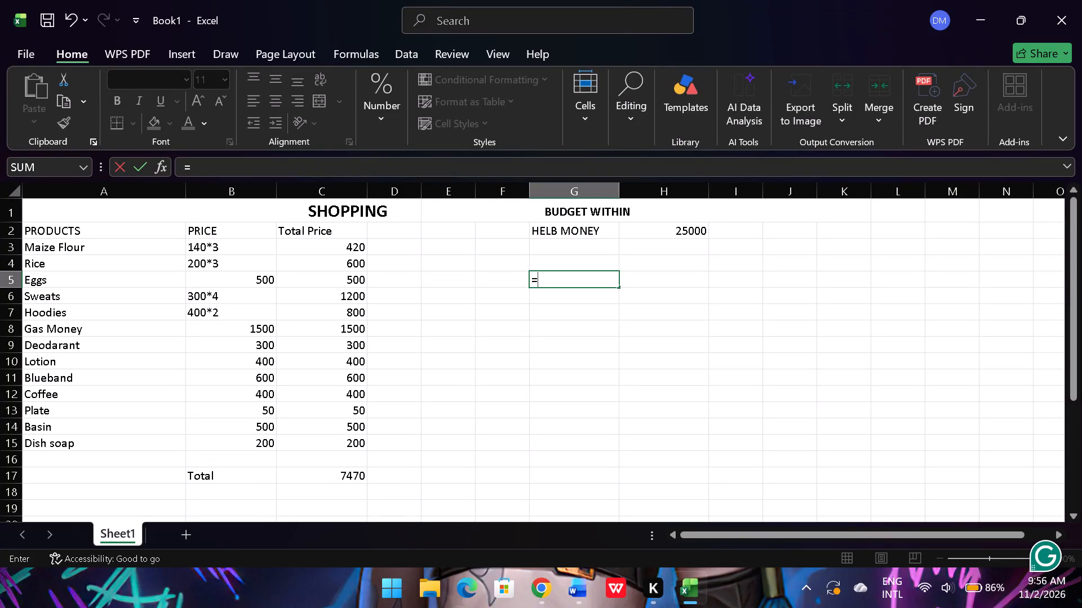
# Complete the formula in cell G5 as =(H2-C17), subtracting the shopping total from the HELB money.
pyautogui.hotkey('shift', '(')
pyautogui.press('c')
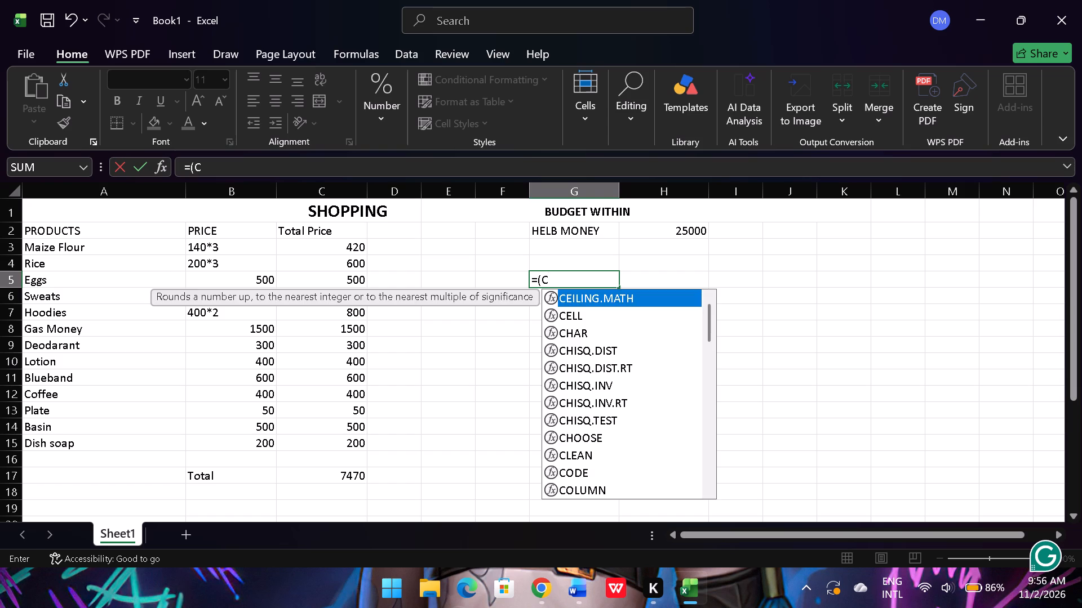
pyautogui.press('1')
pyautogui.press('7')
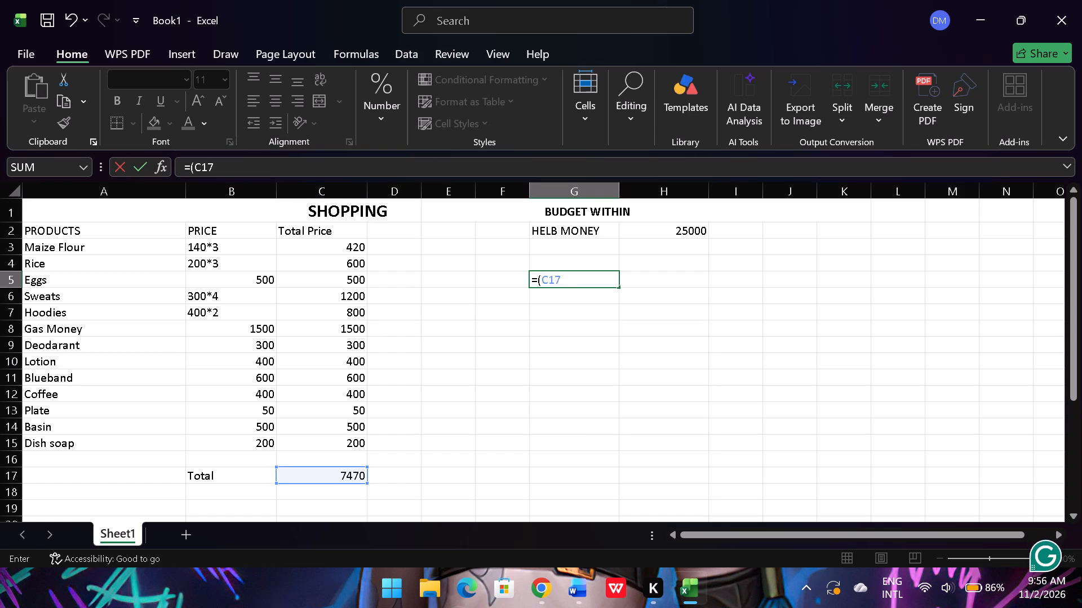
pyautogui.press('BackSpace')
pyautogui.press('BackSpace')
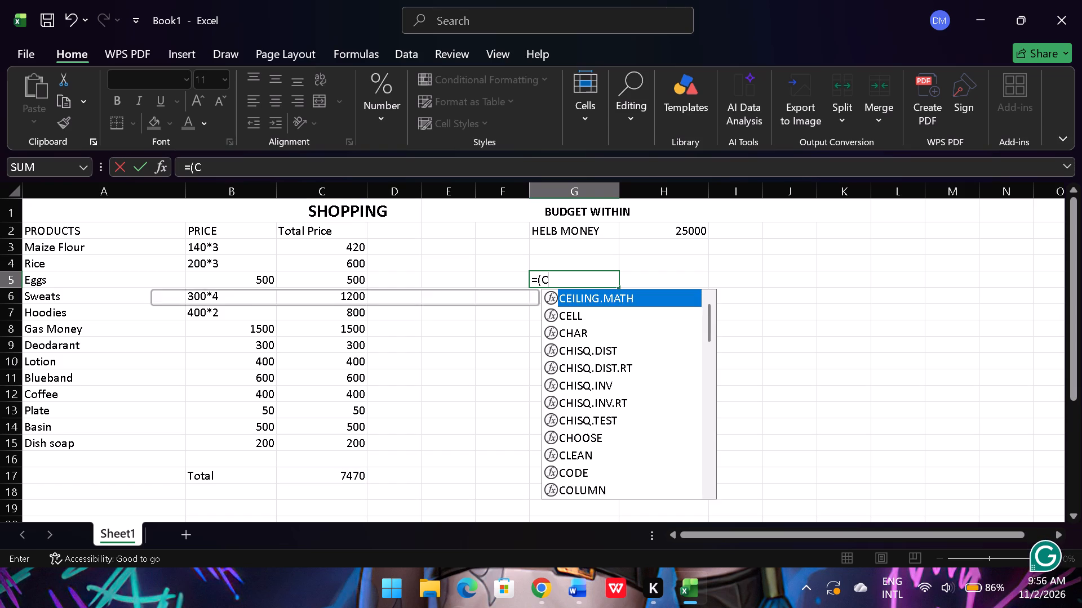
pyautogui.press('BackSpace')
pyautogui.press('h')
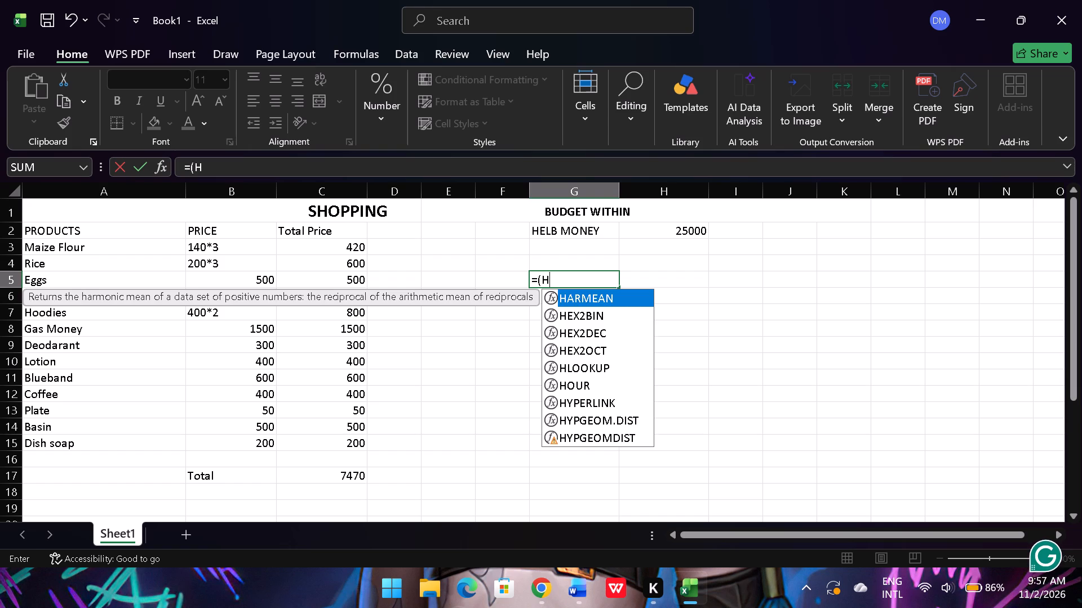
pyautogui.press('2')
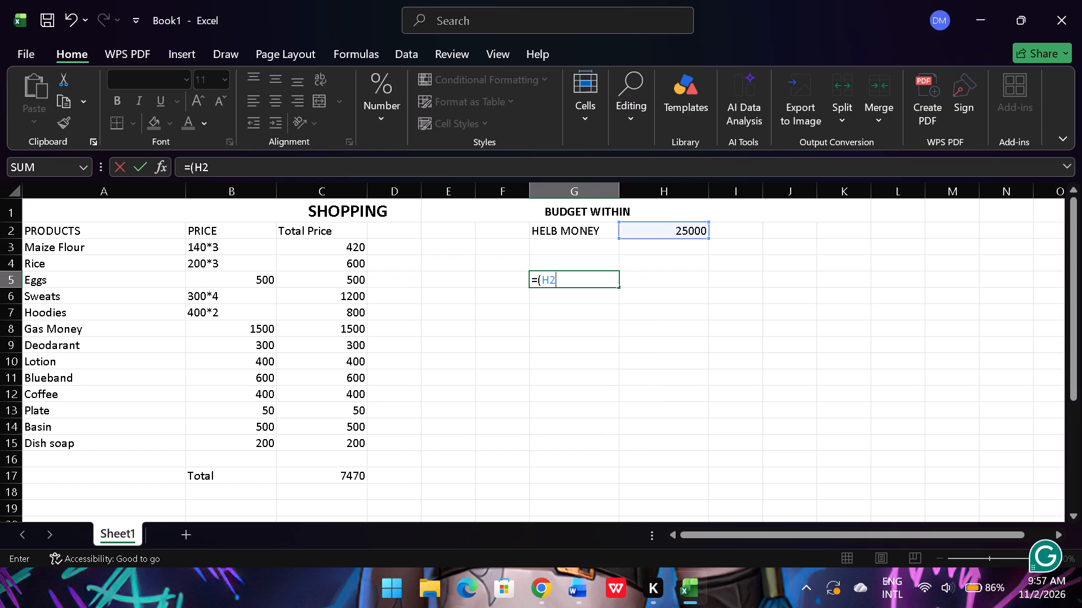
pyautogui.press('-')
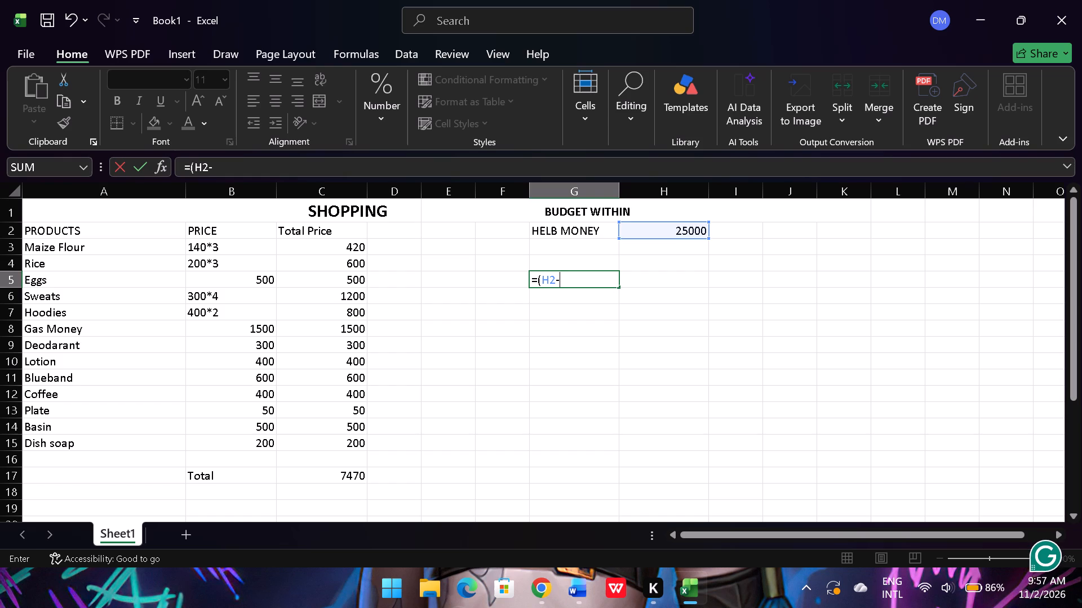
pyautogui.write('C17')
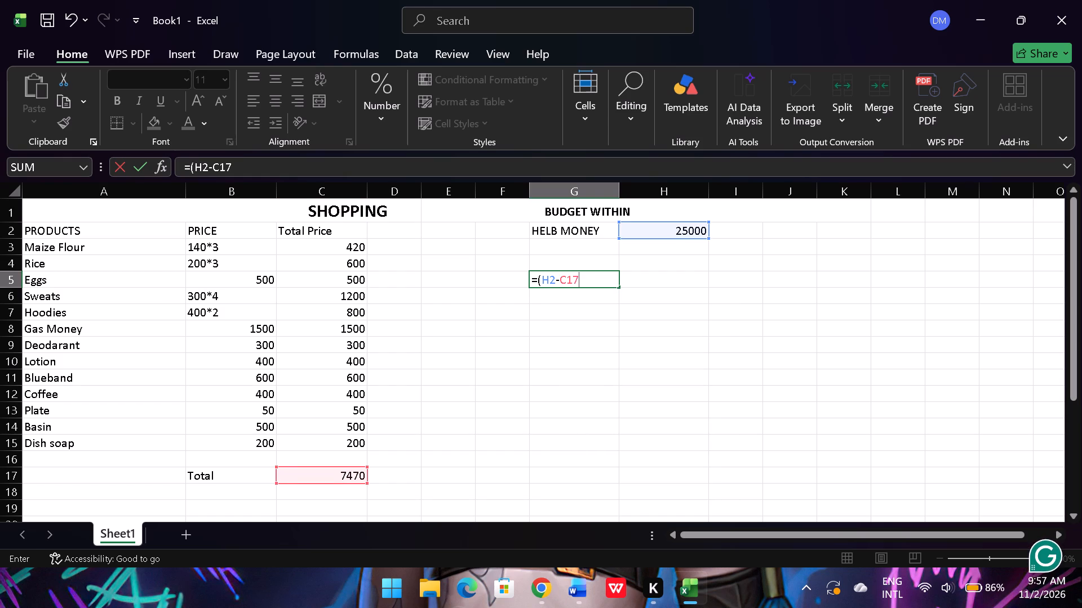
pyautogui.hotkey('shift', ')')
pyautogui.press('Return')
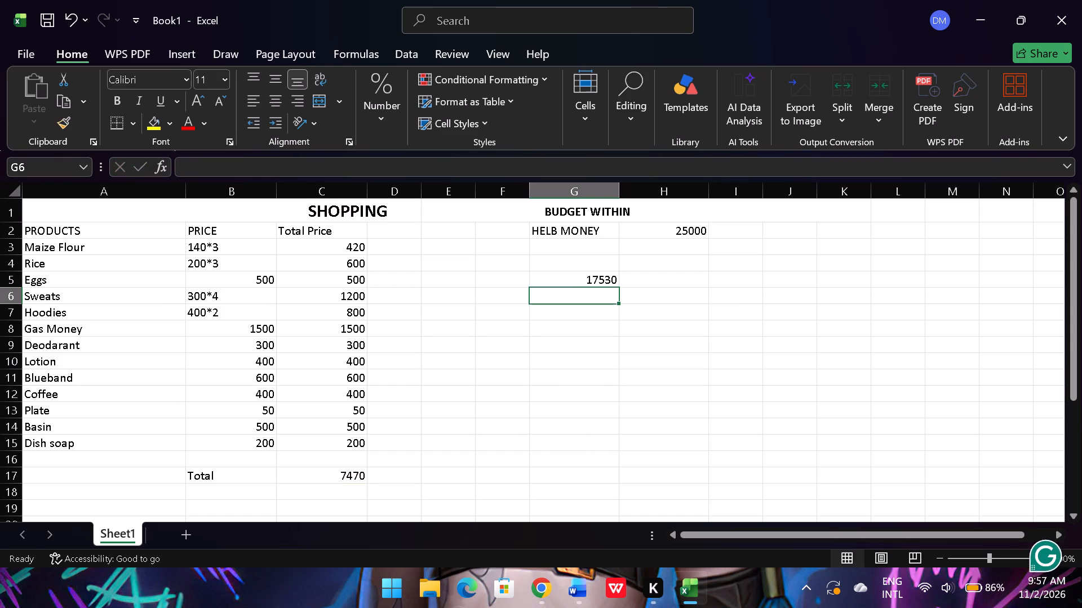